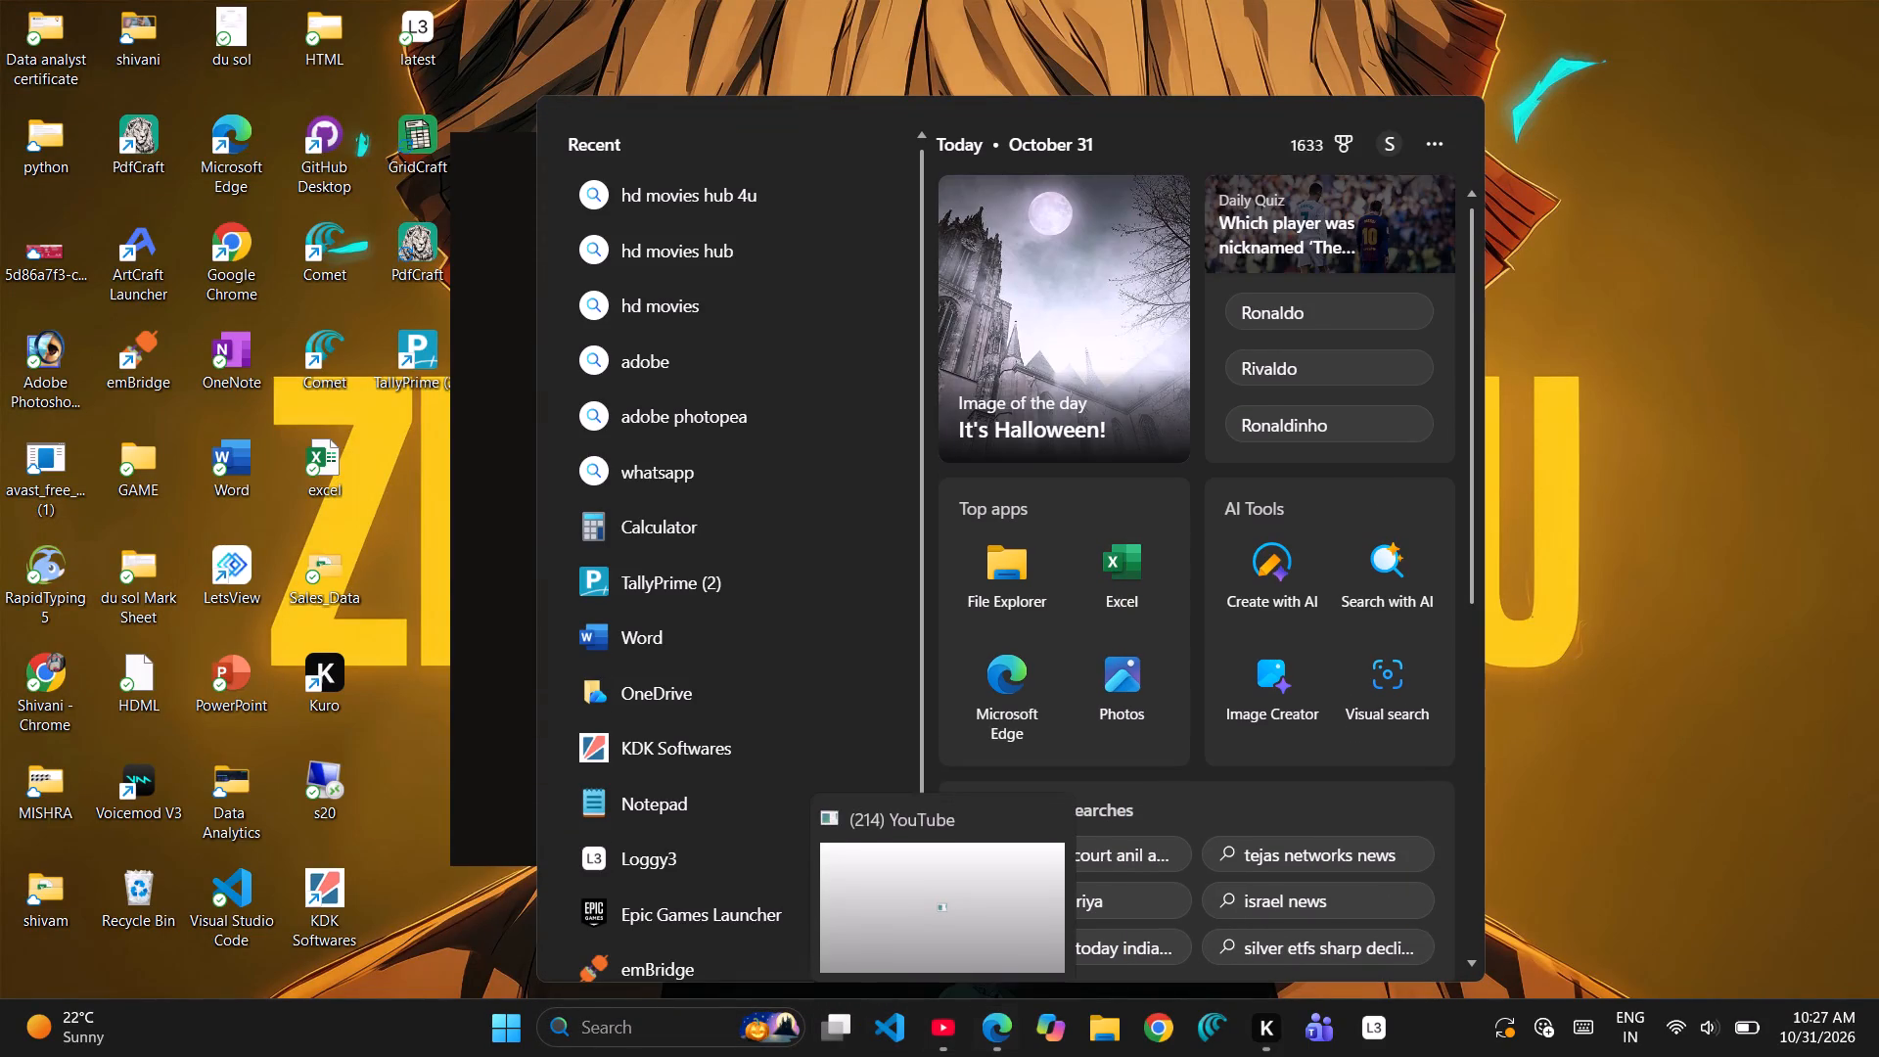
Open the recent workbook "sheet calcation" from the Downloads folder through File Explorer.
click(1112, 1050)
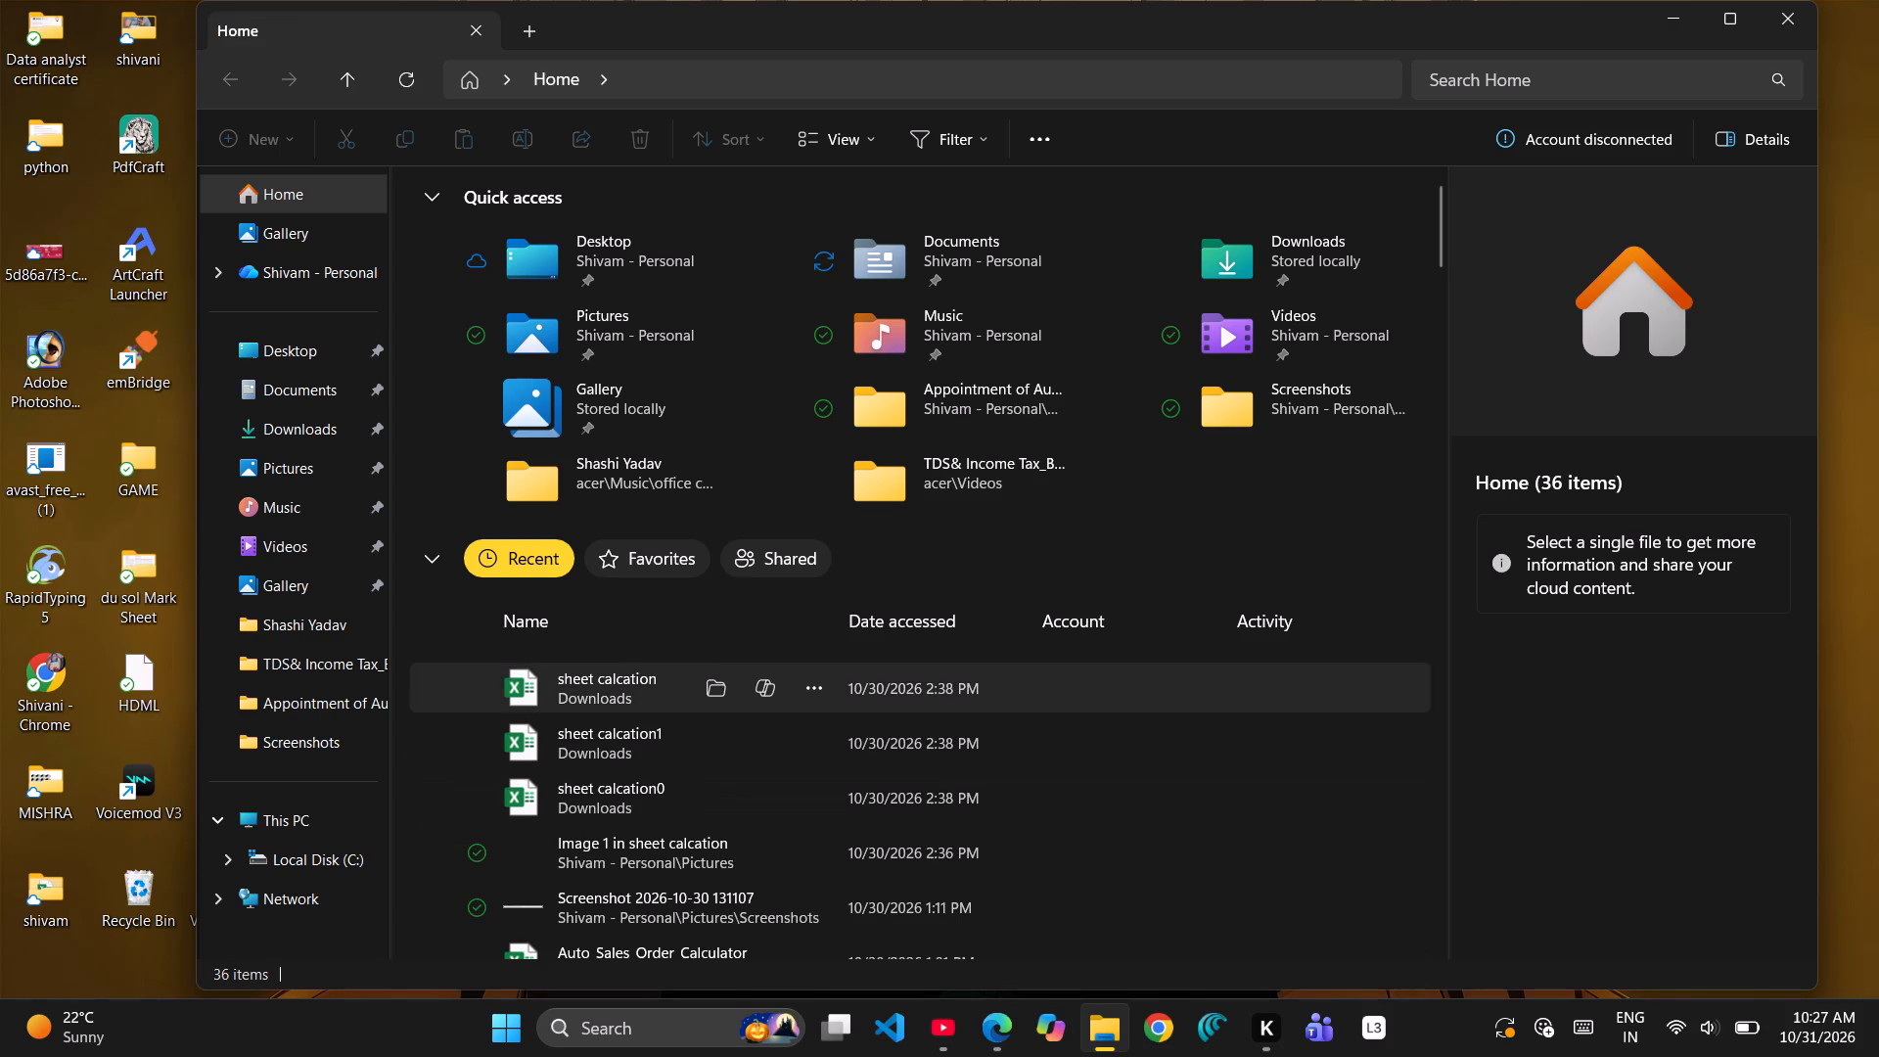
double_click(669, 696)
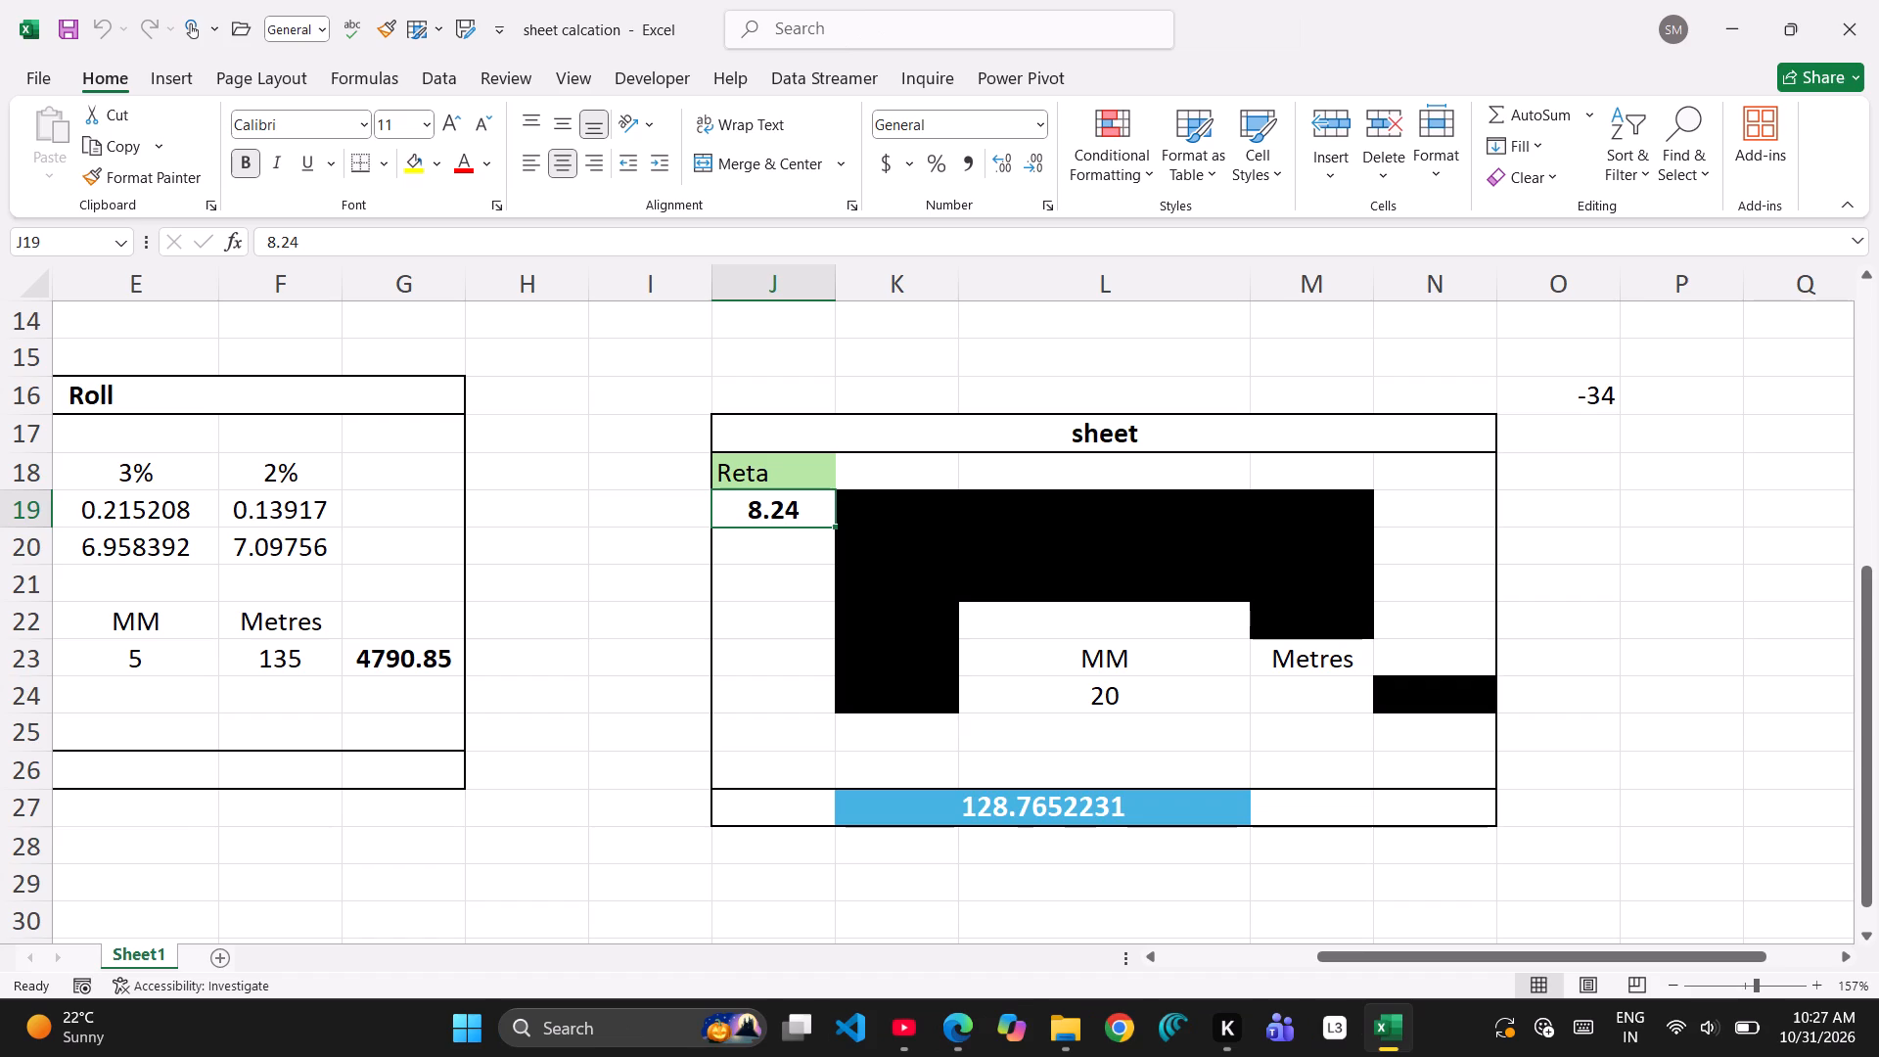
click(669, 696)
Capitalize the lower table's heading in merged cell J17 so that it reads "Sheet".
click(642, 736)
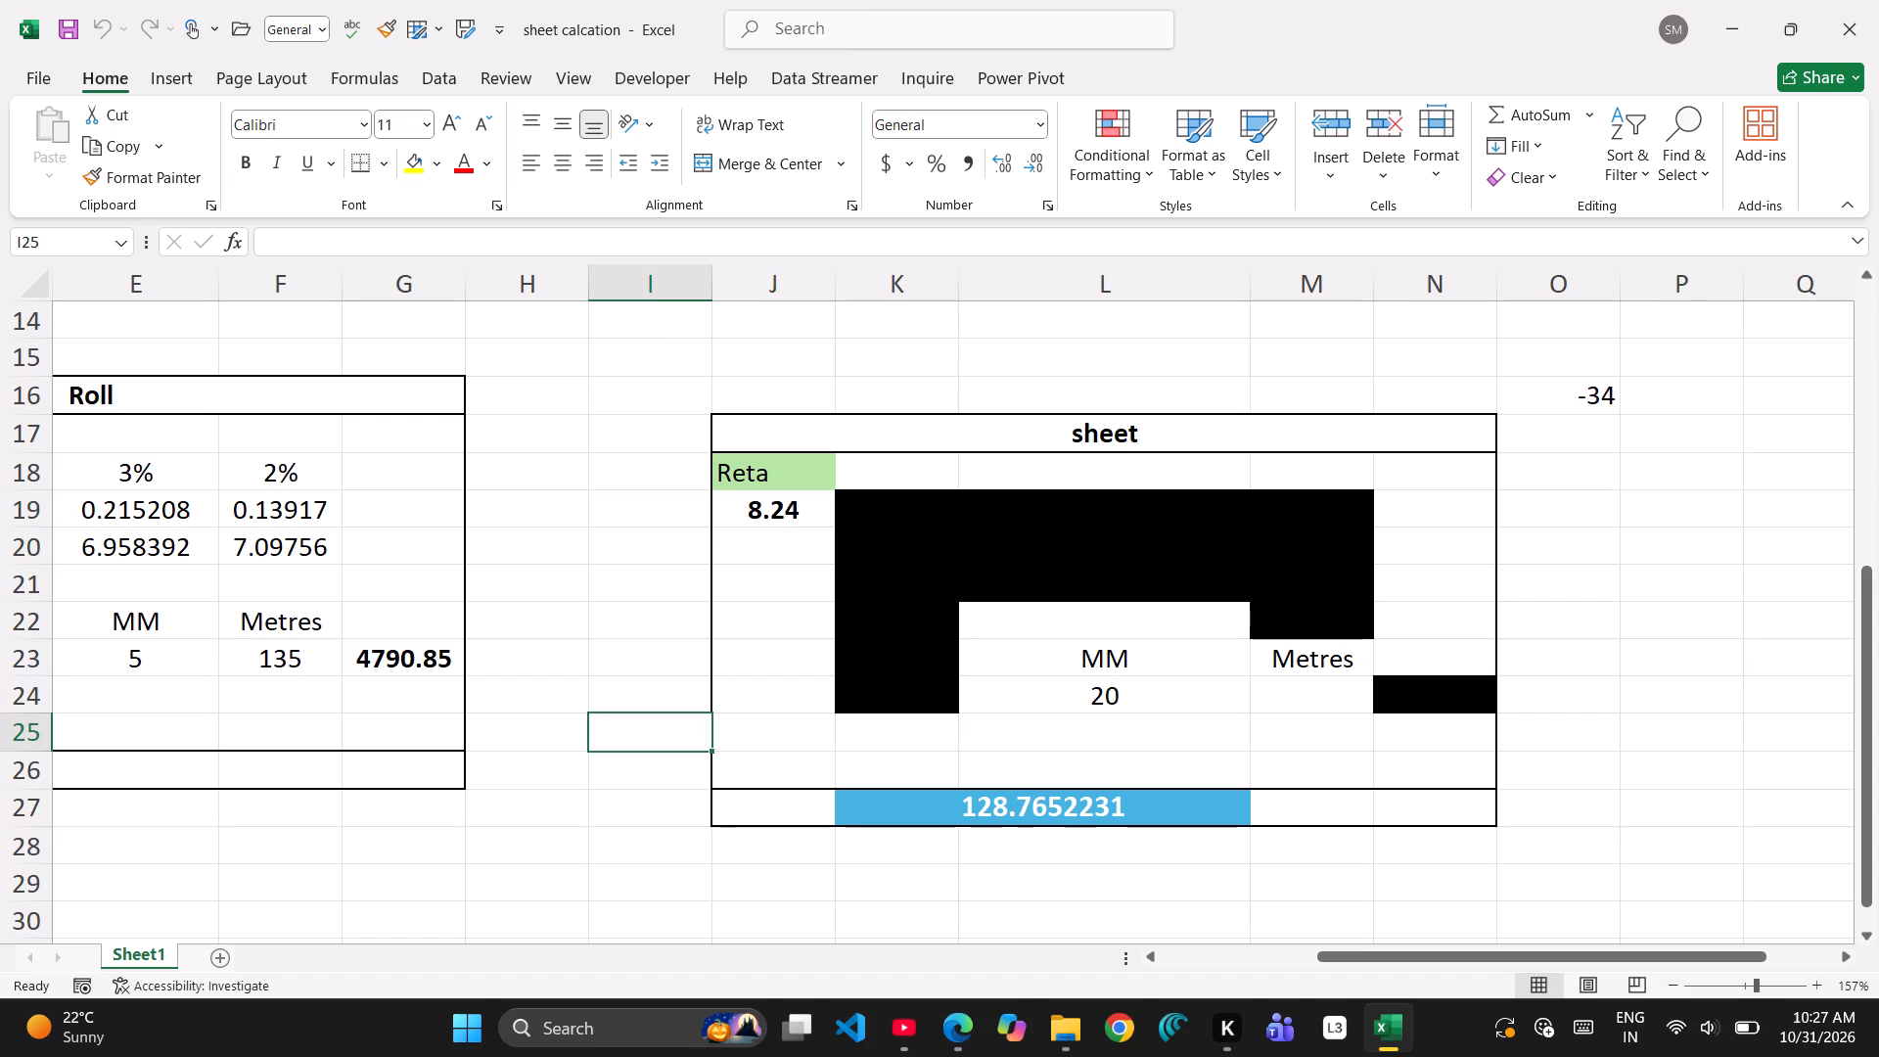
click(719, 361)
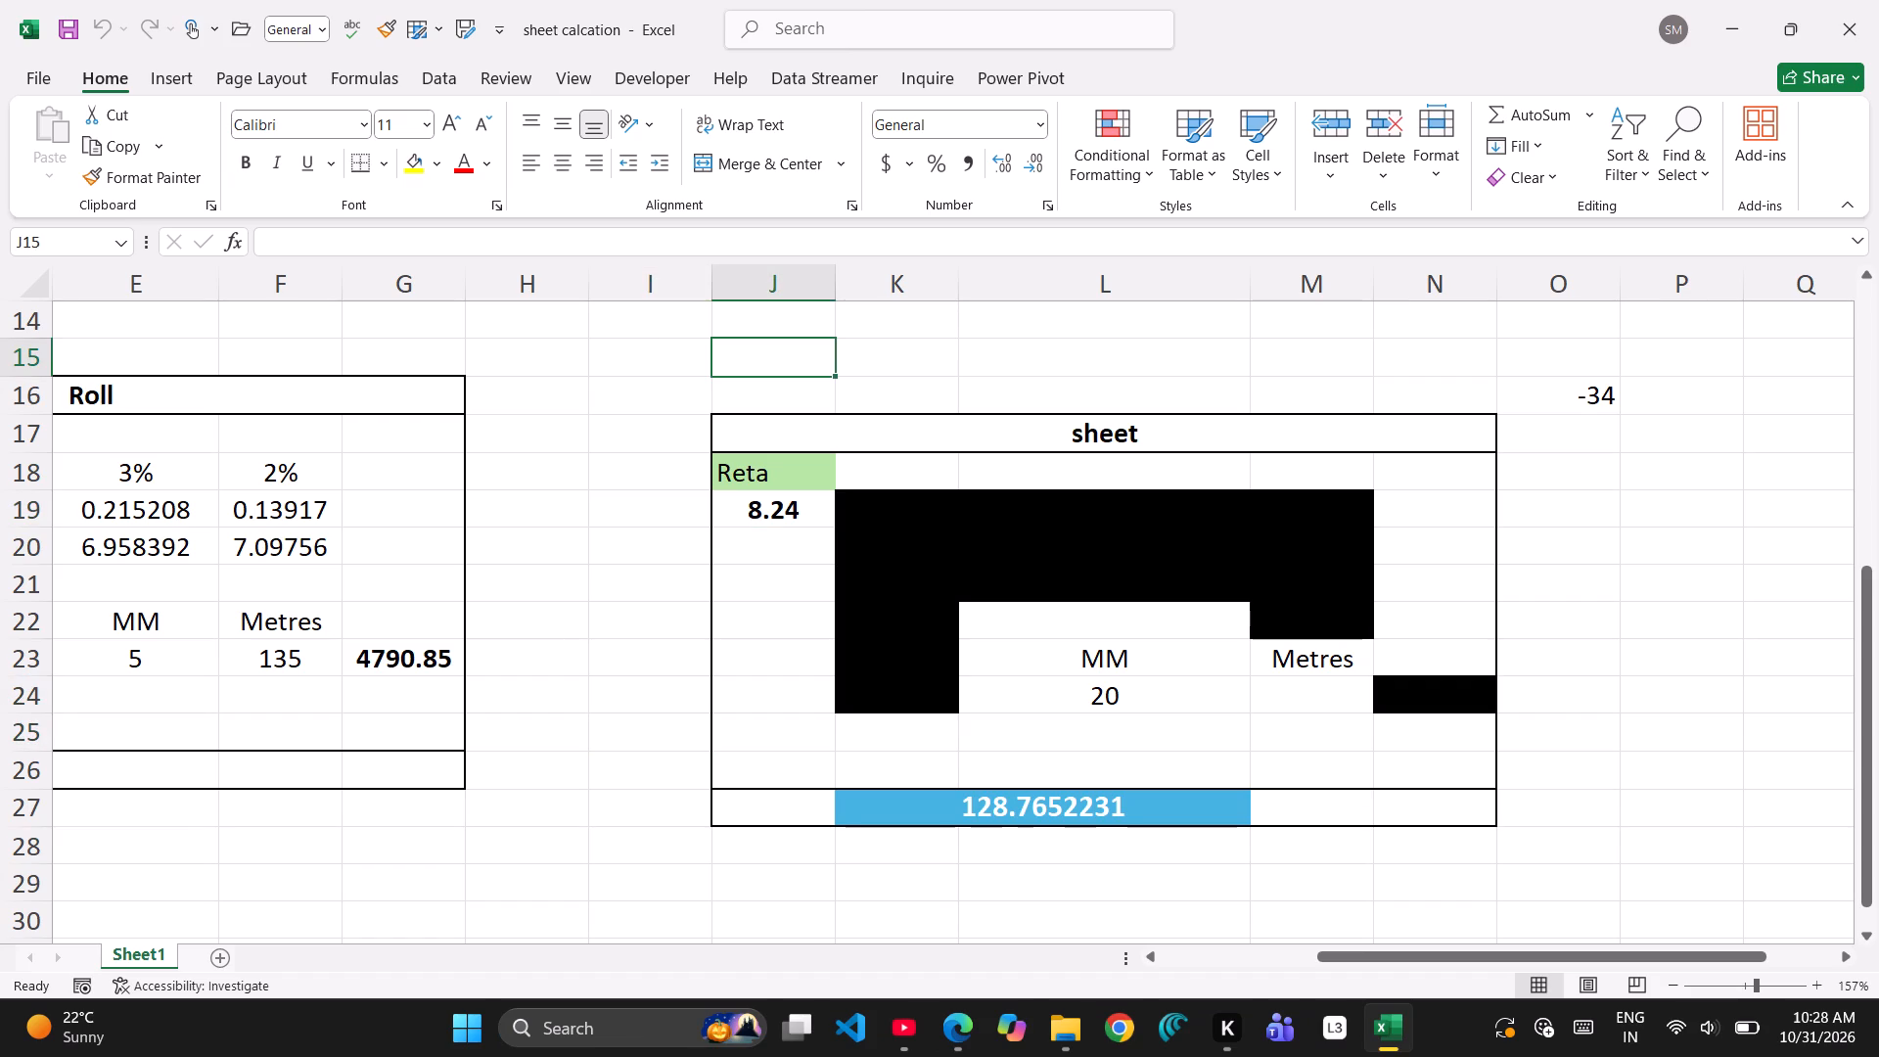
click(955, 440)
click(955, 440)
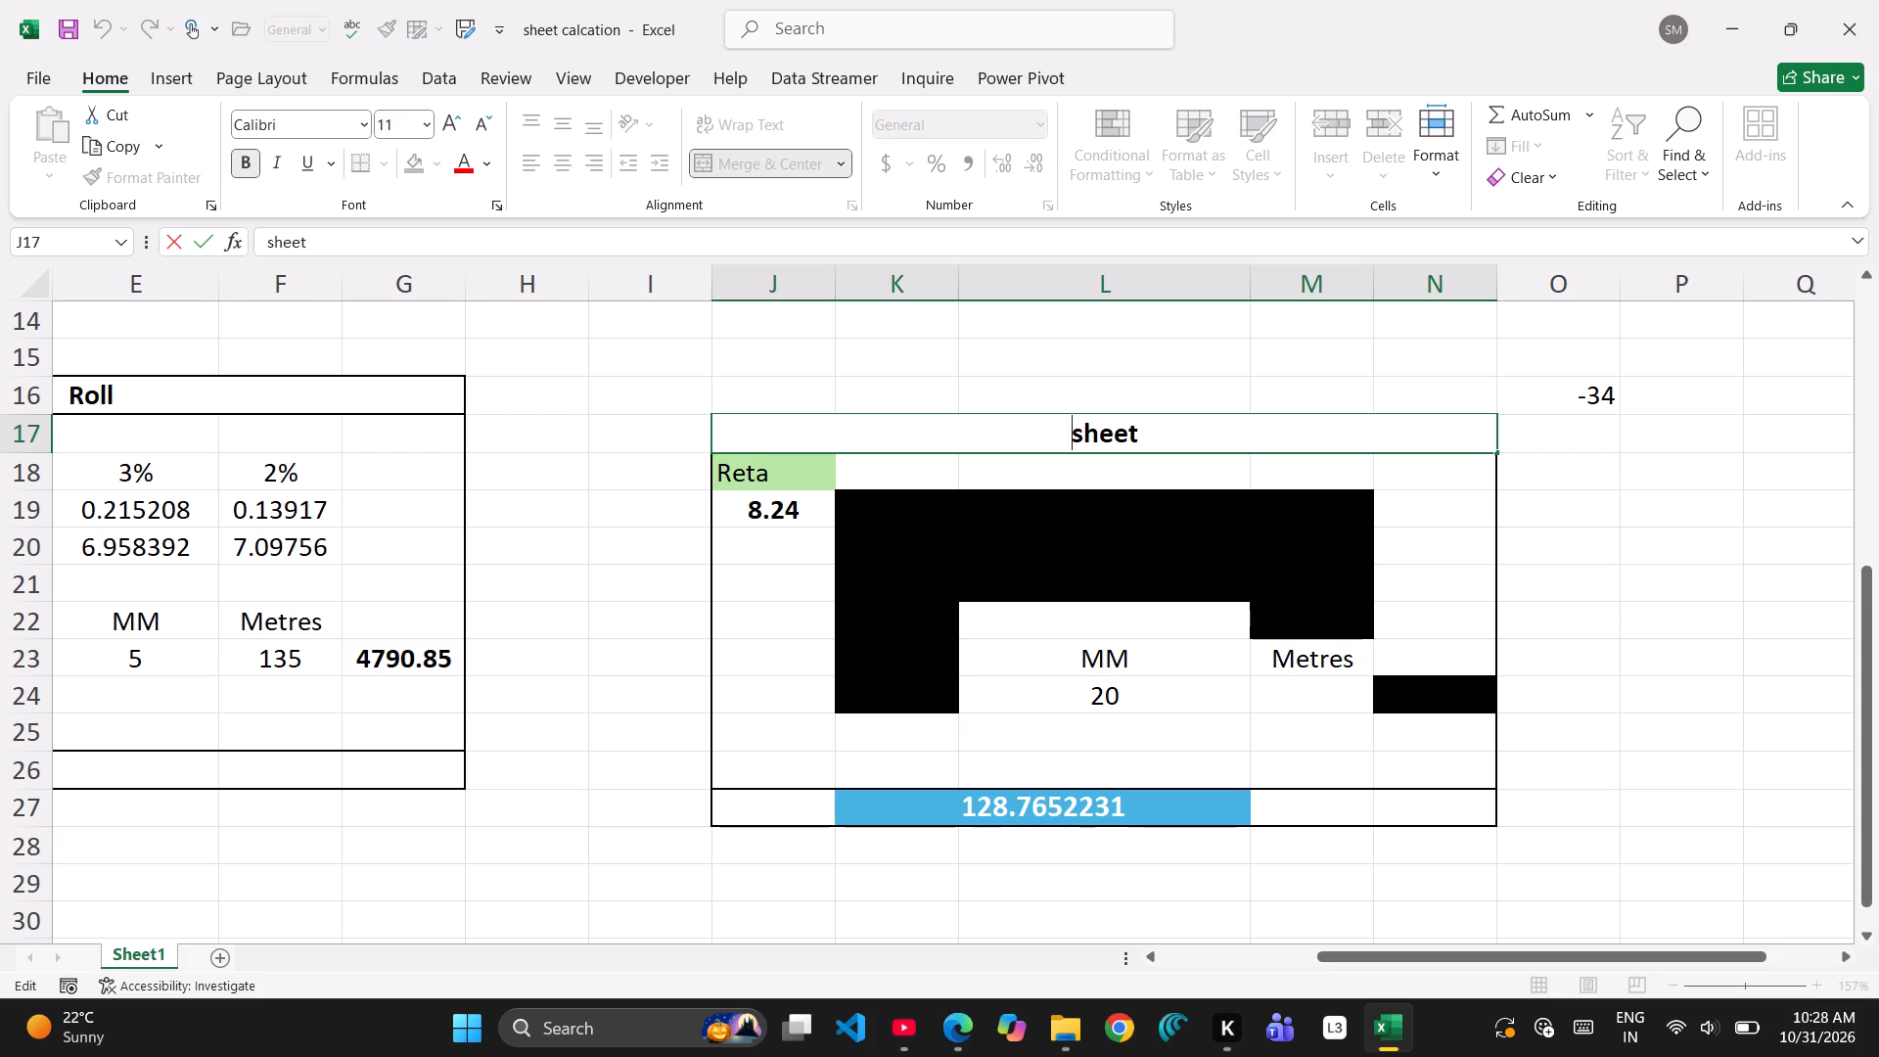
key(Right)
key(BackSpace)
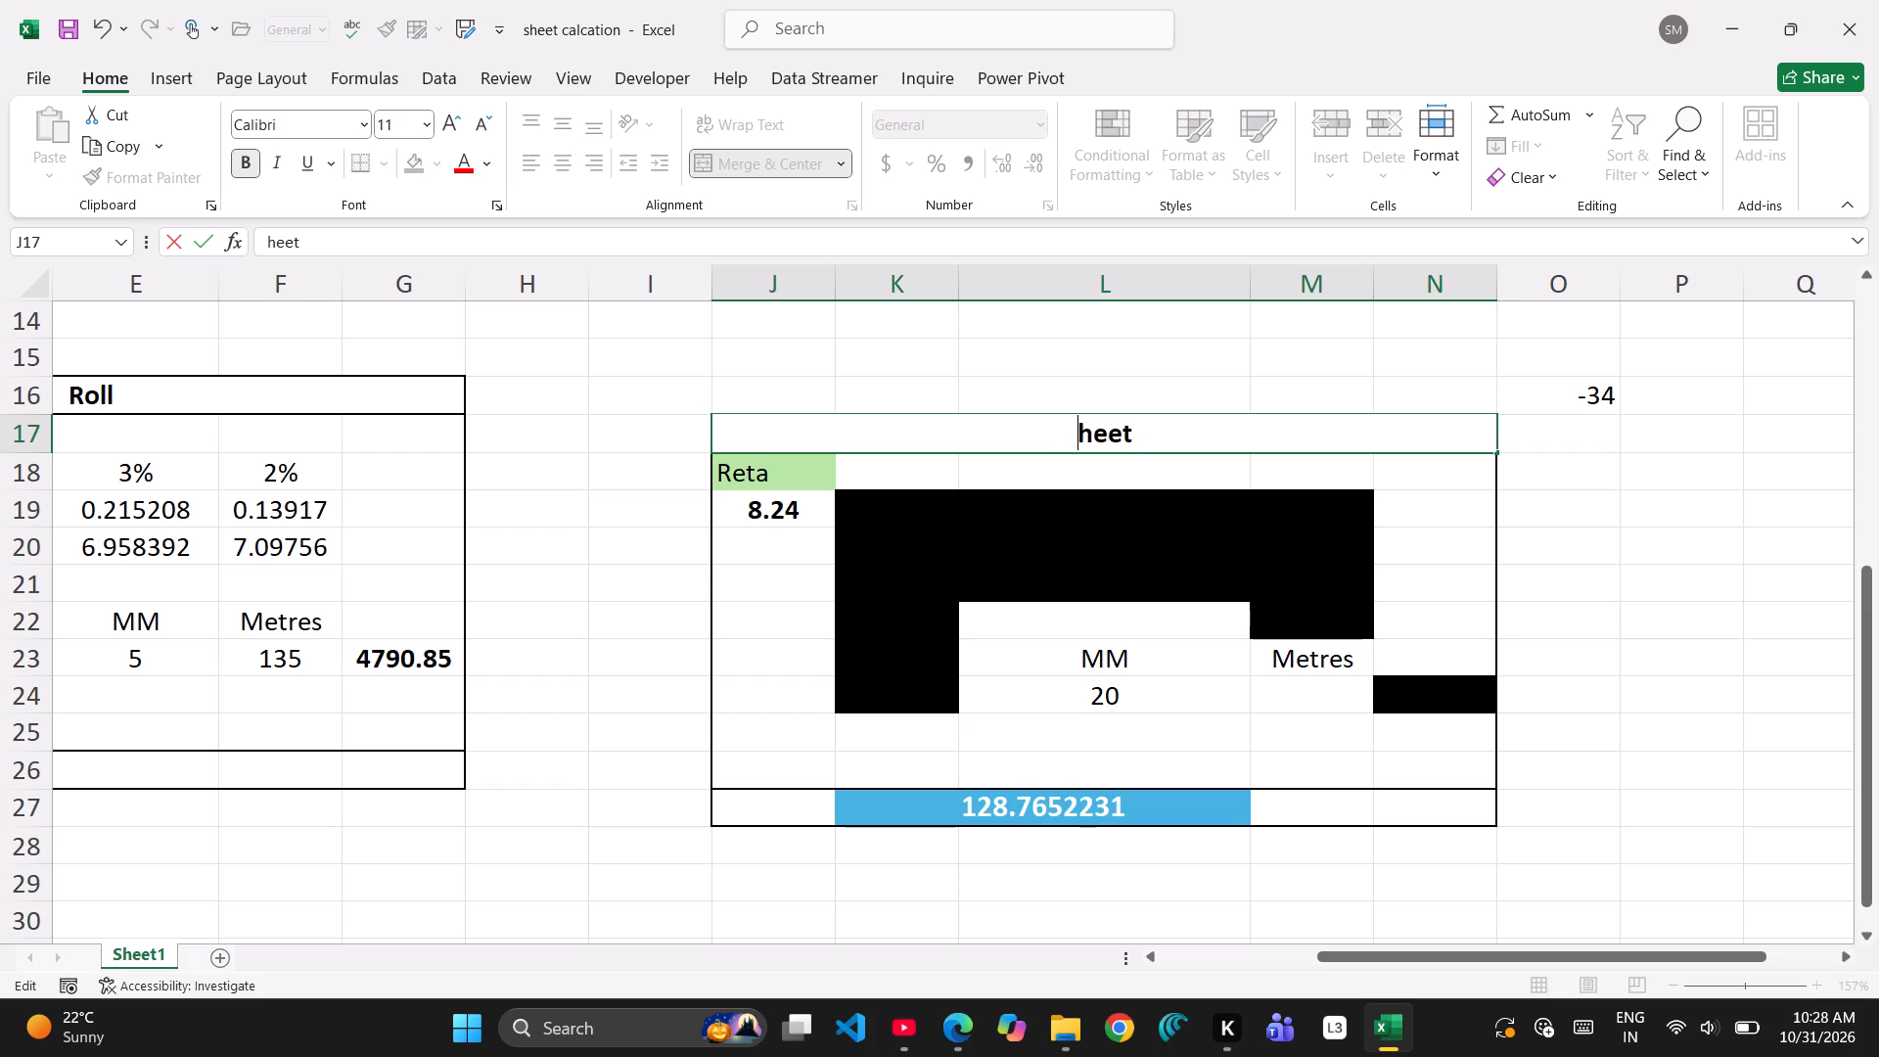
key(shift+s)
key(Return)
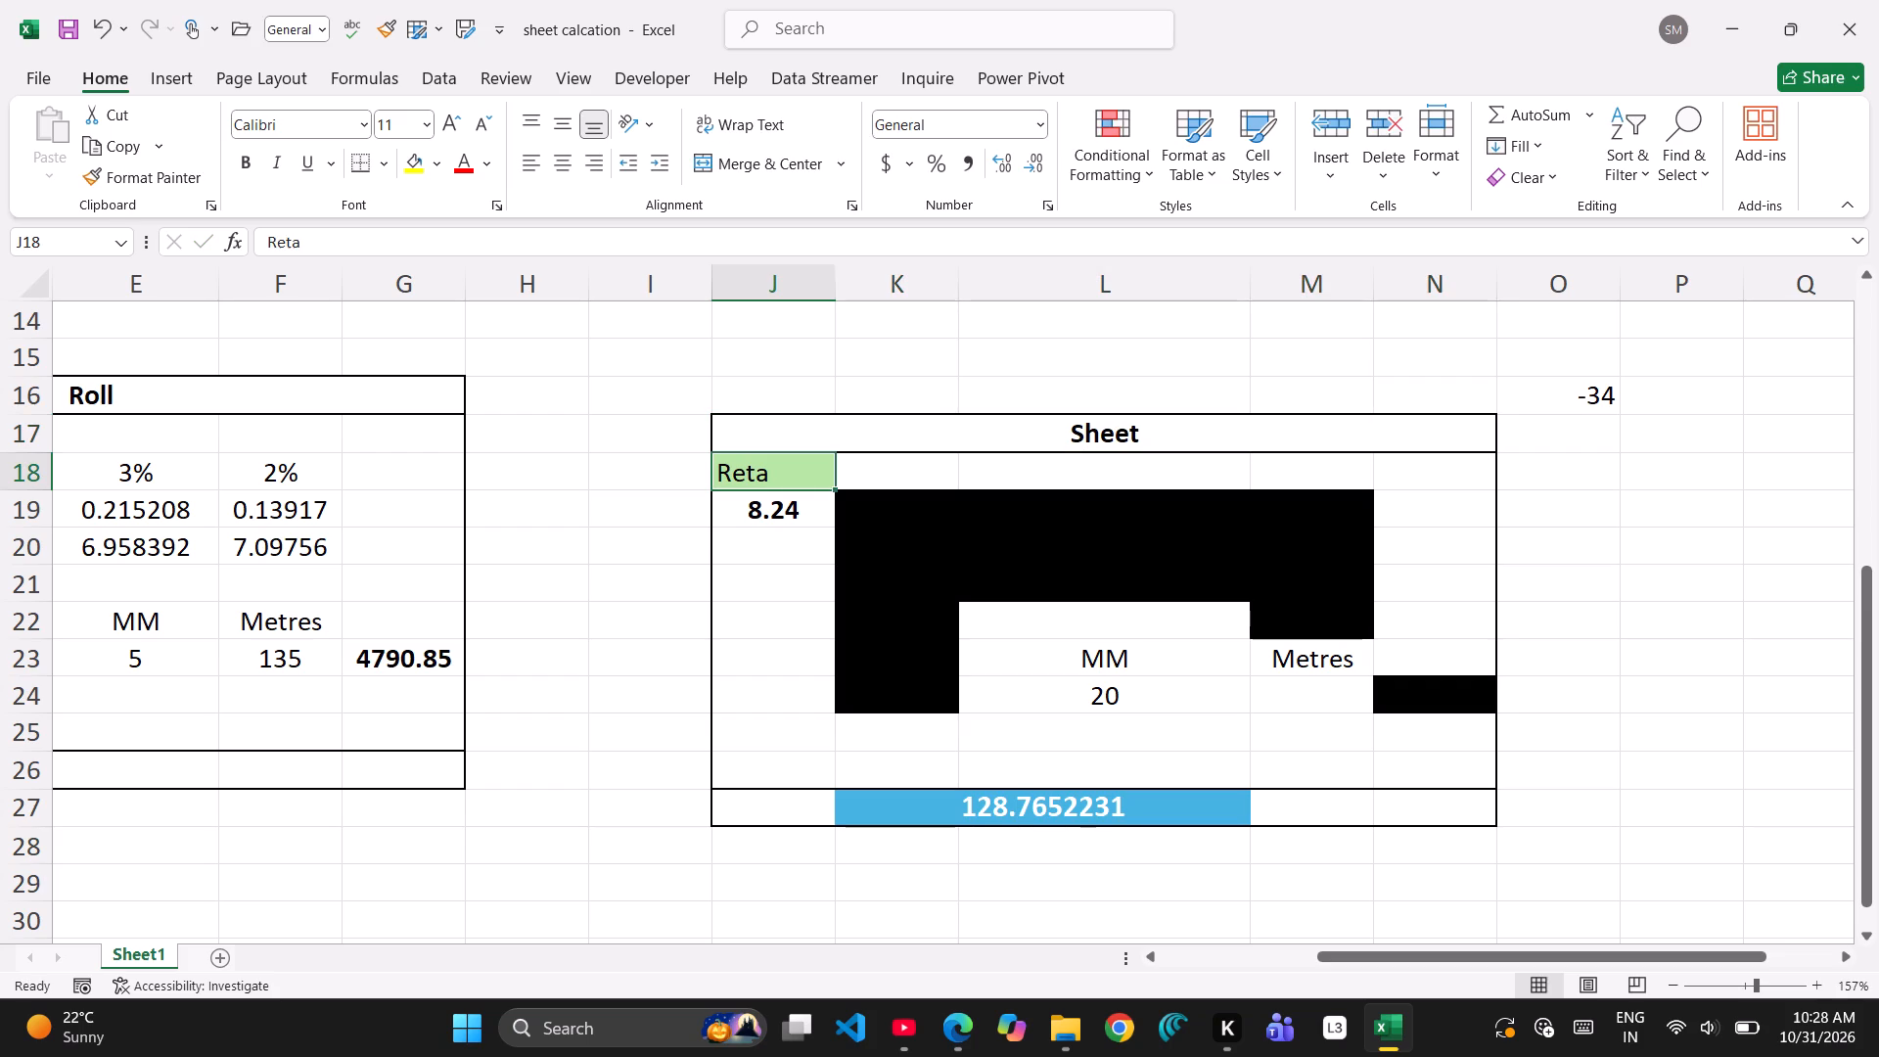
Set the font color of the black-filled cell N24 to white.
click(1130, 695)
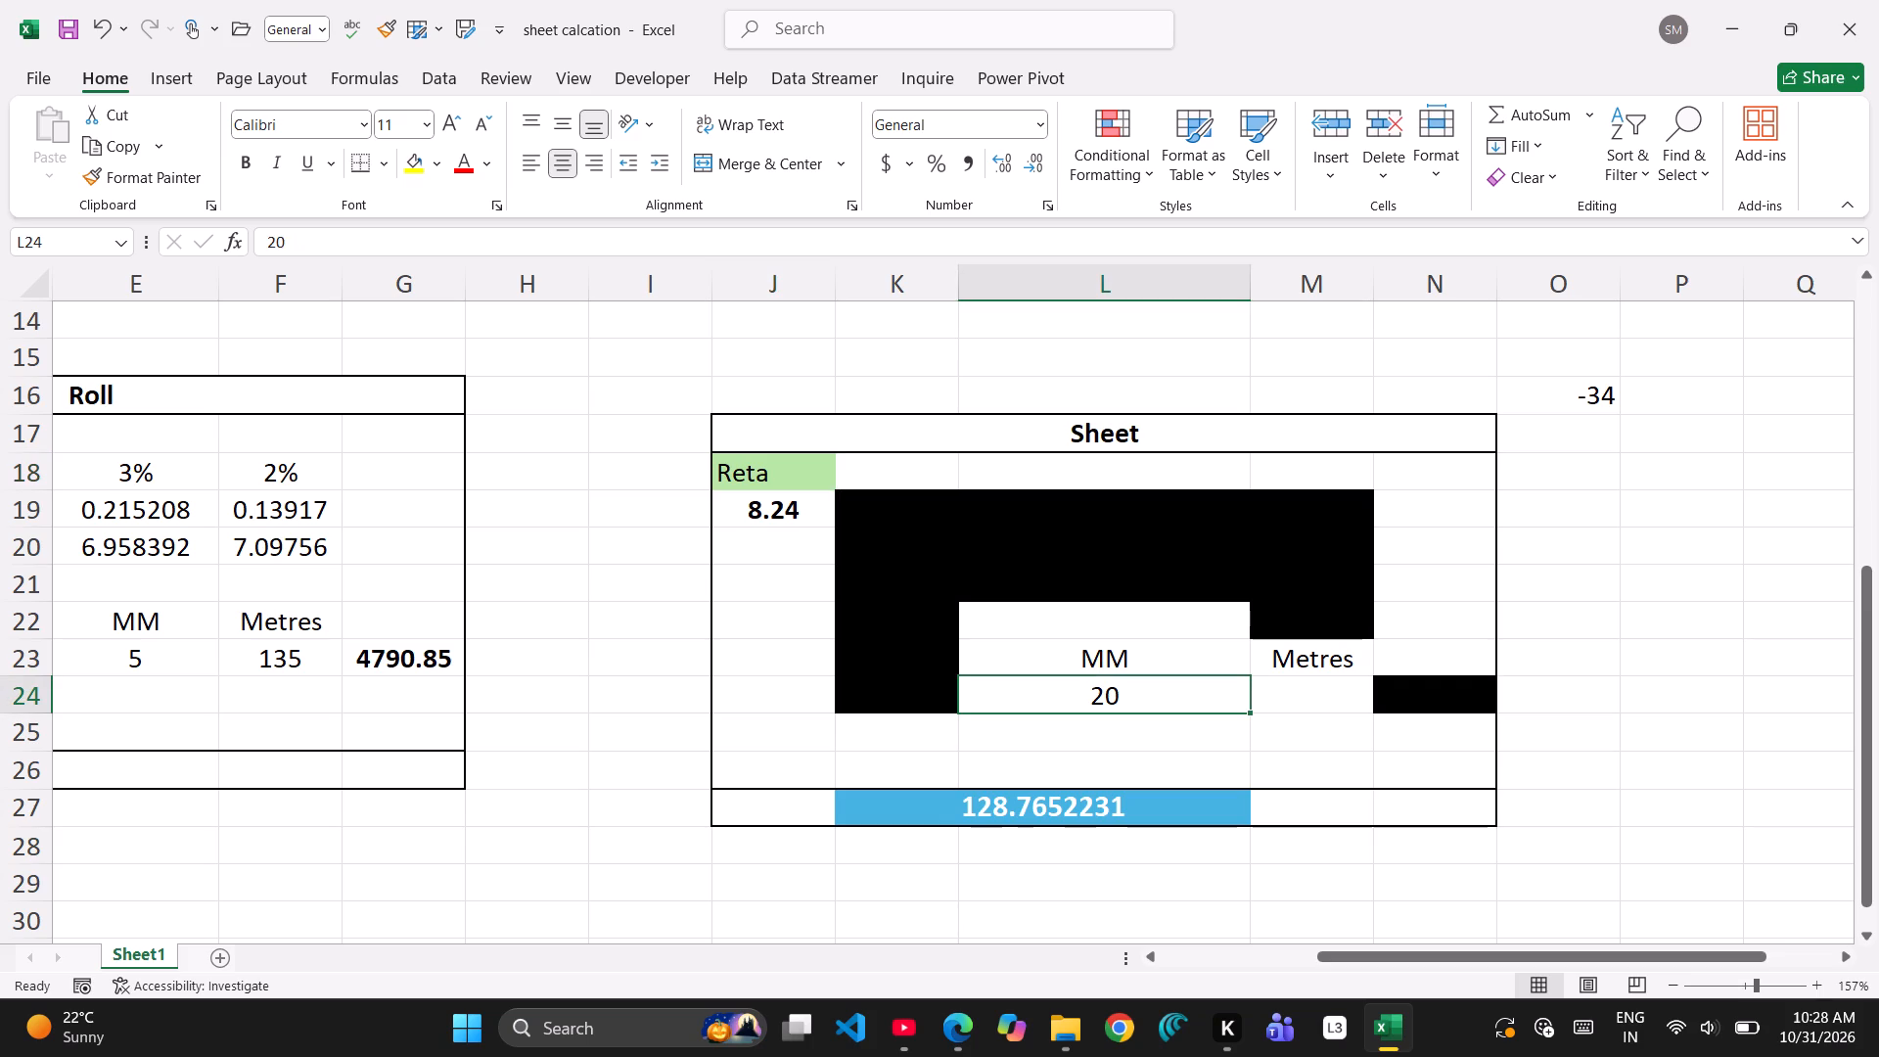
click(1277, 705)
click(1405, 695)
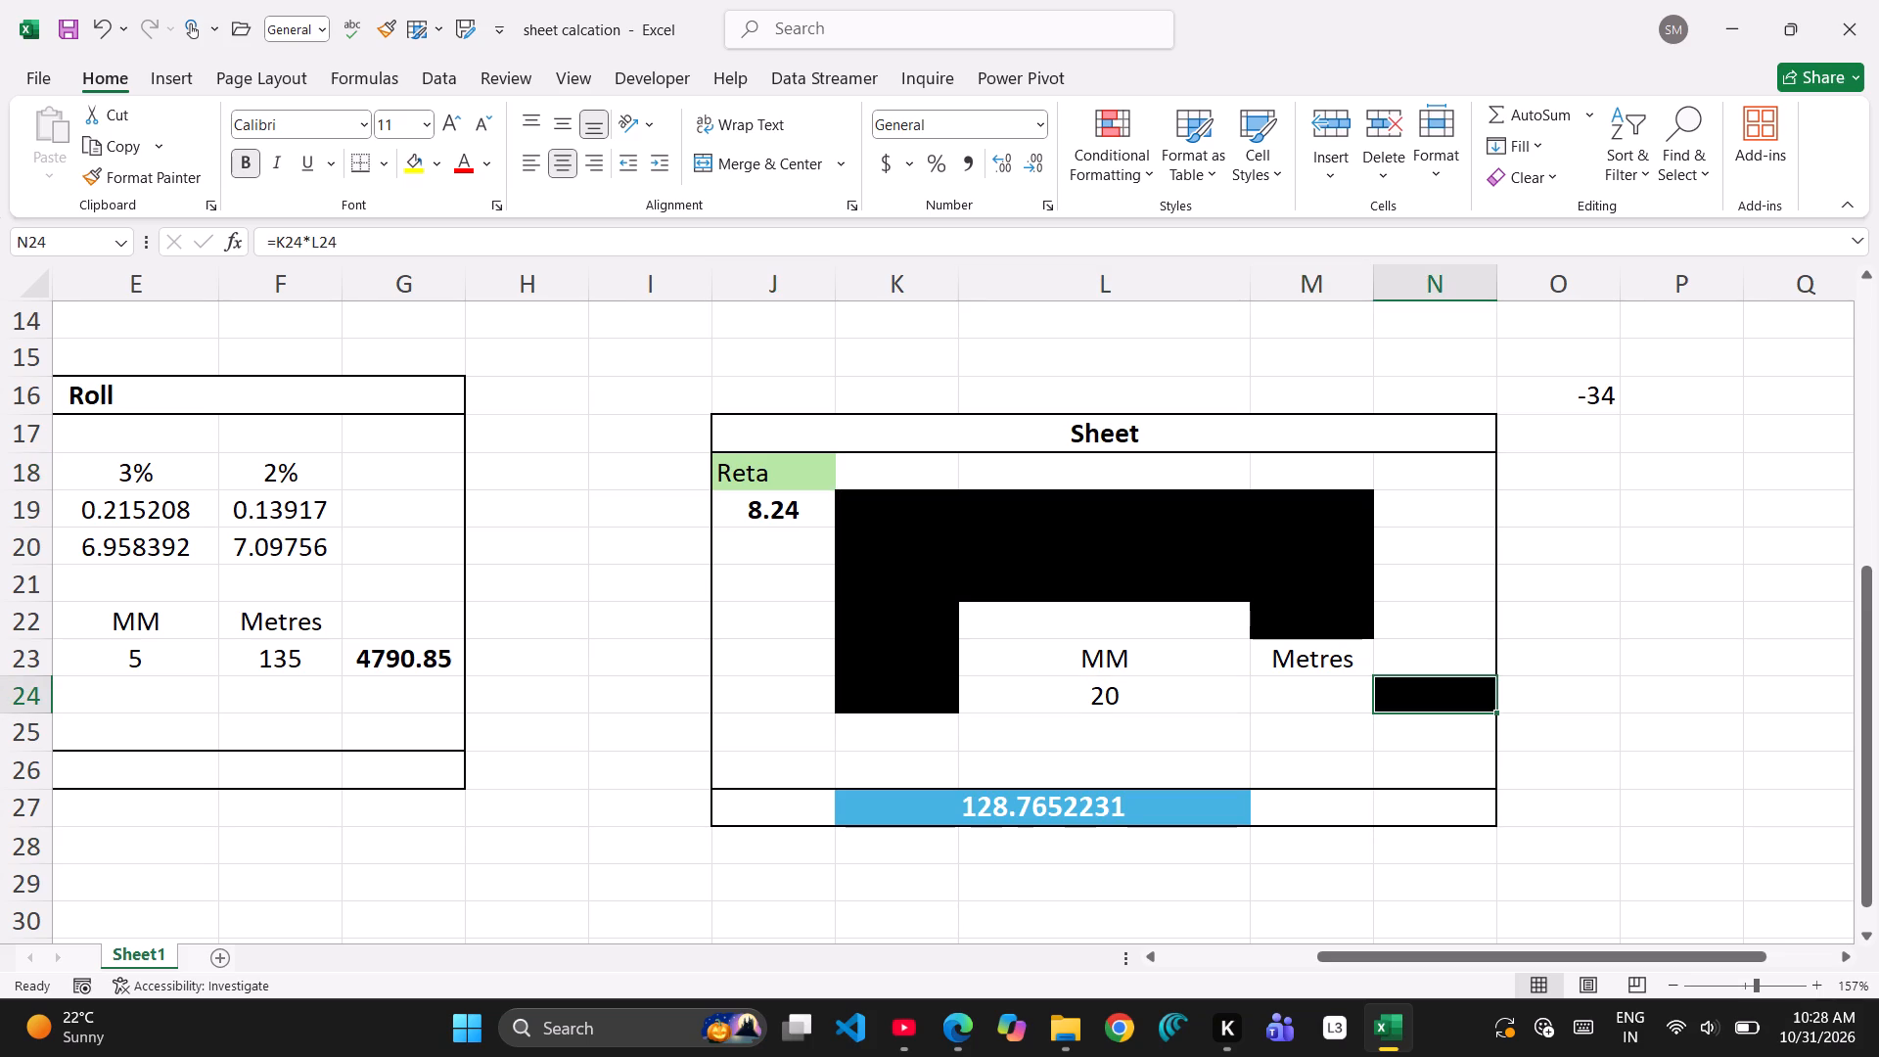
click(485, 170)
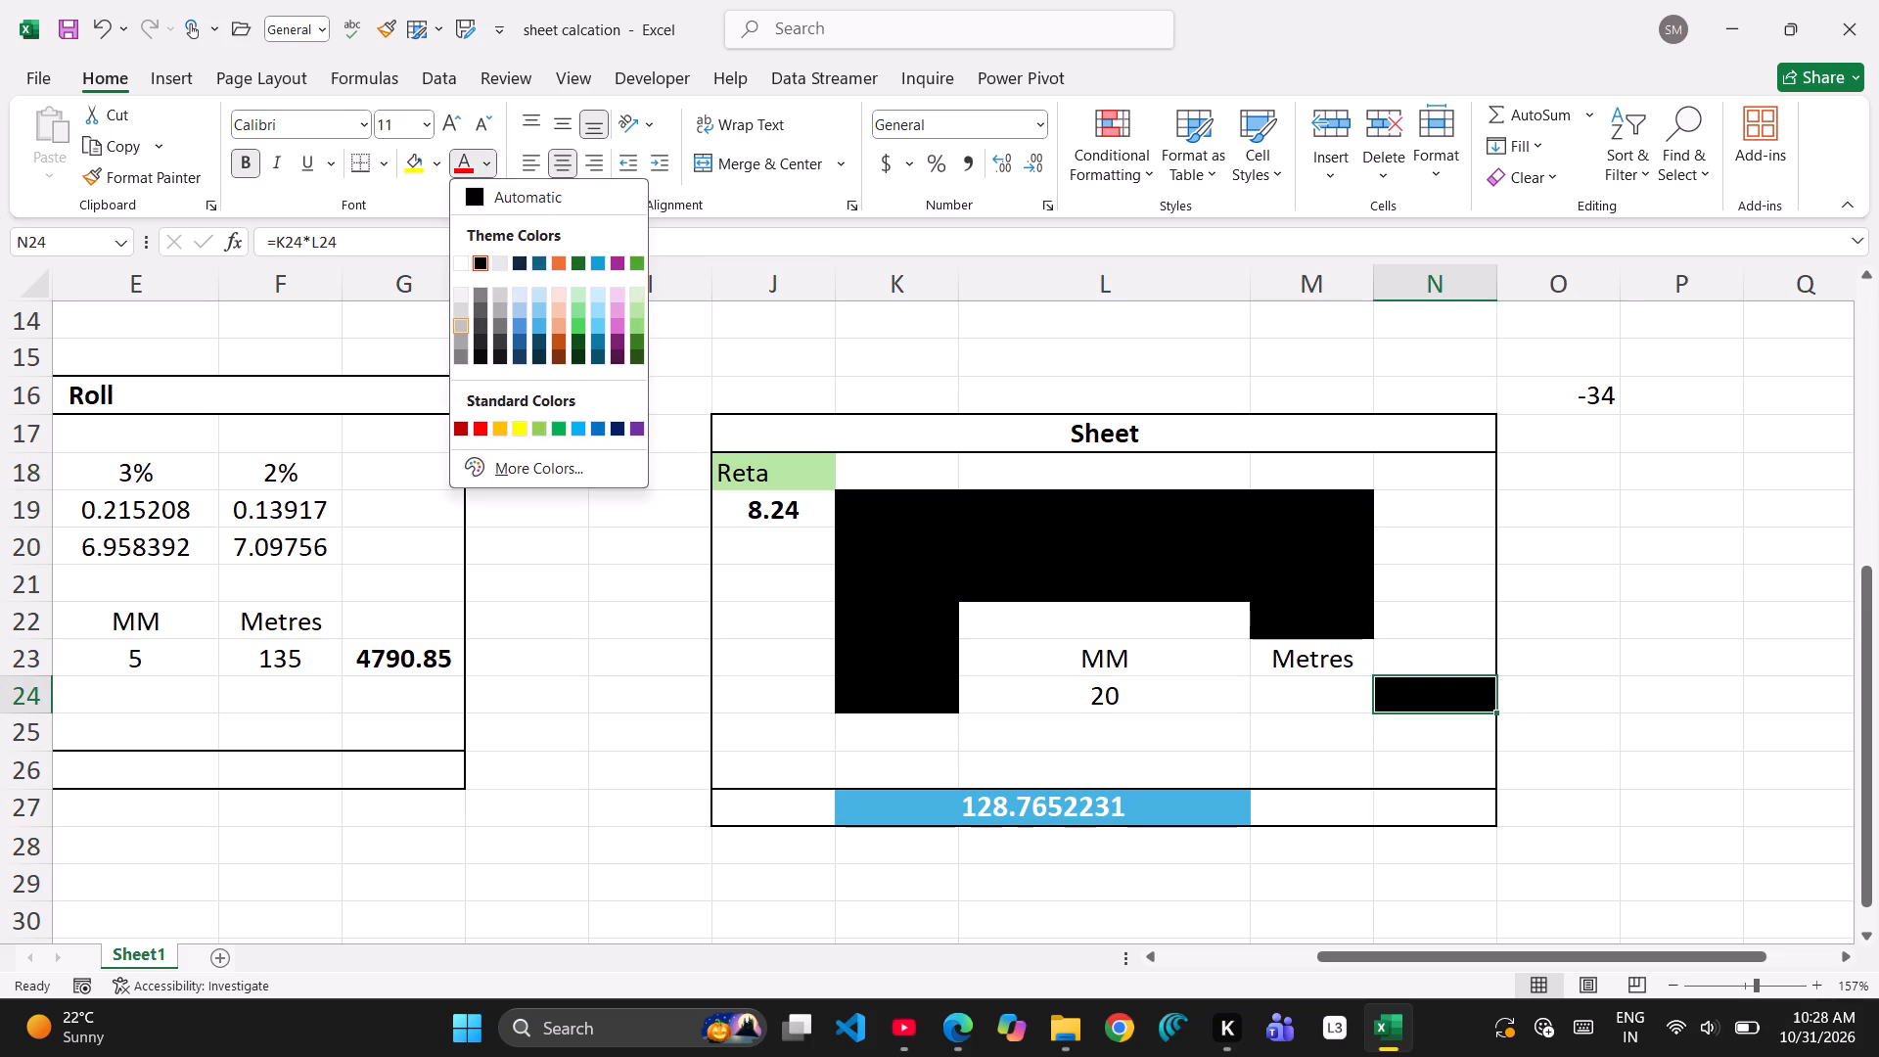
click(463, 265)
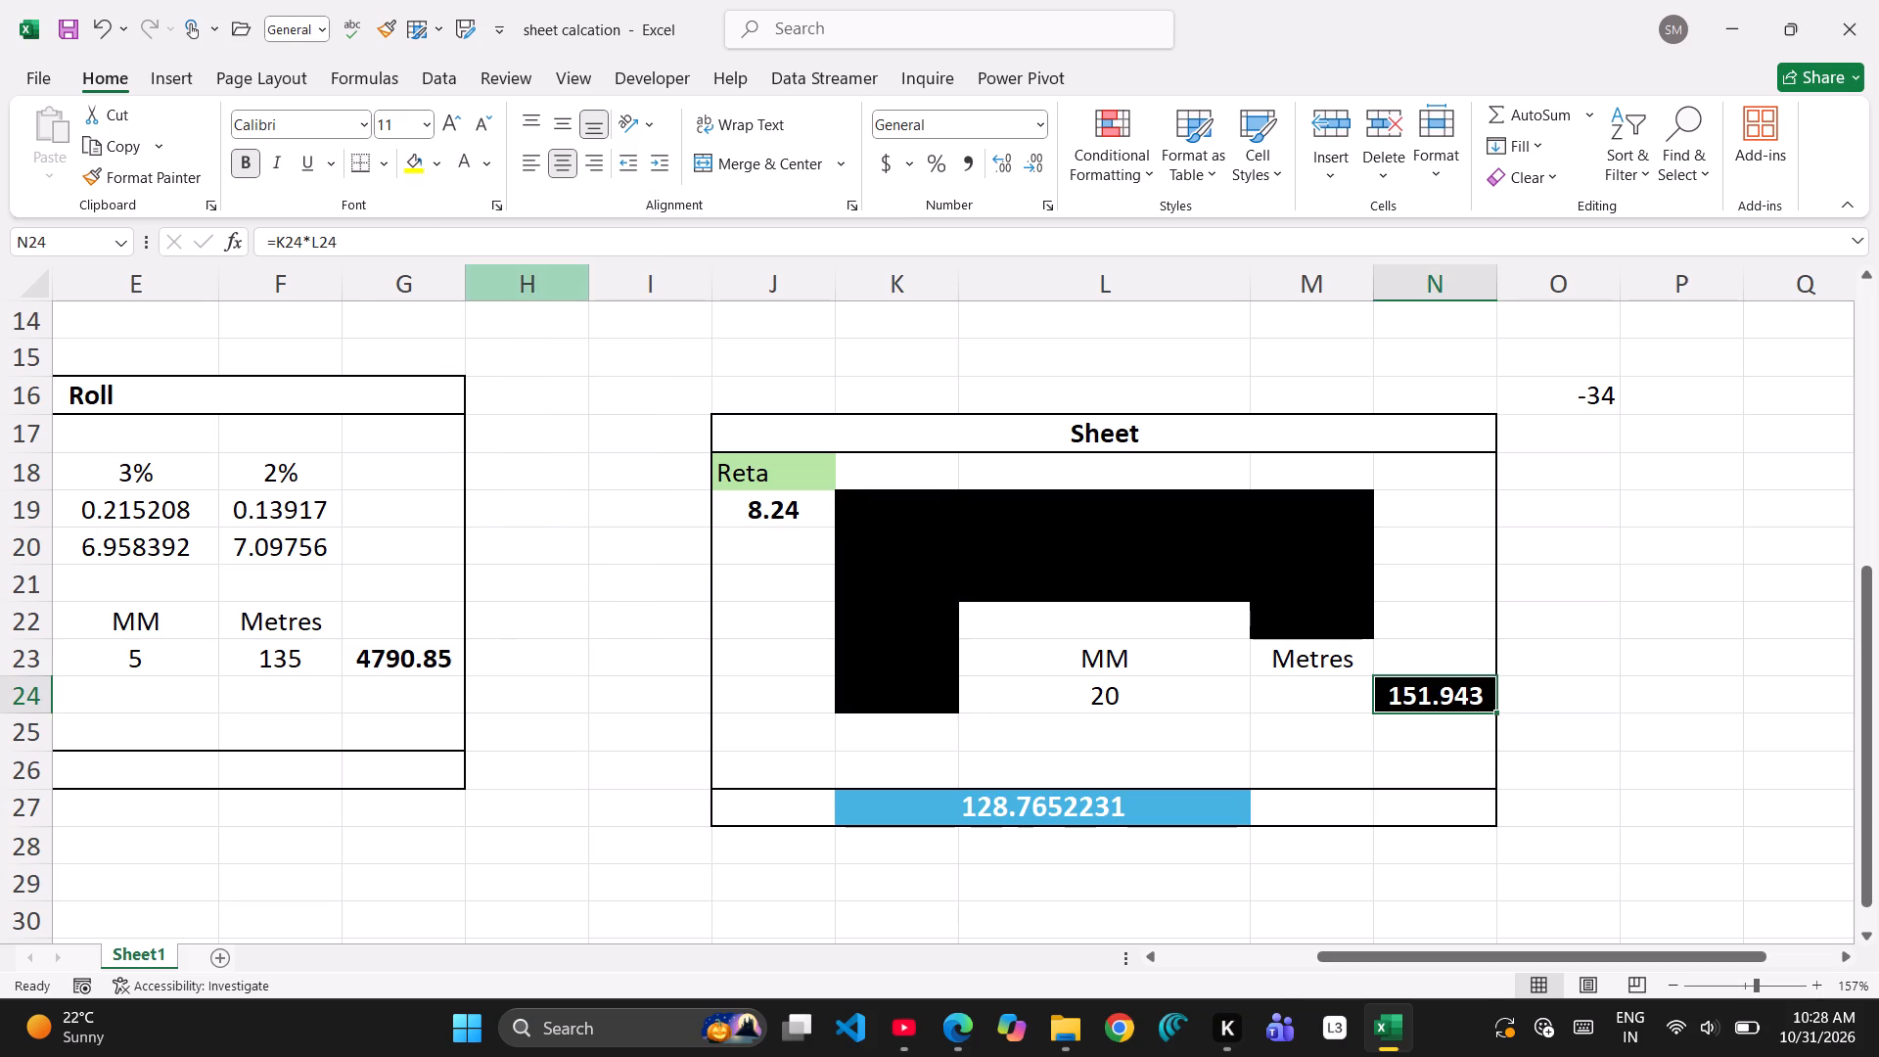
Apply the white font color to the black-filled cells K19:K24 of the Sheet table.
drag(855, 515, 920, 666)
drag(920, 685, 920, 710)
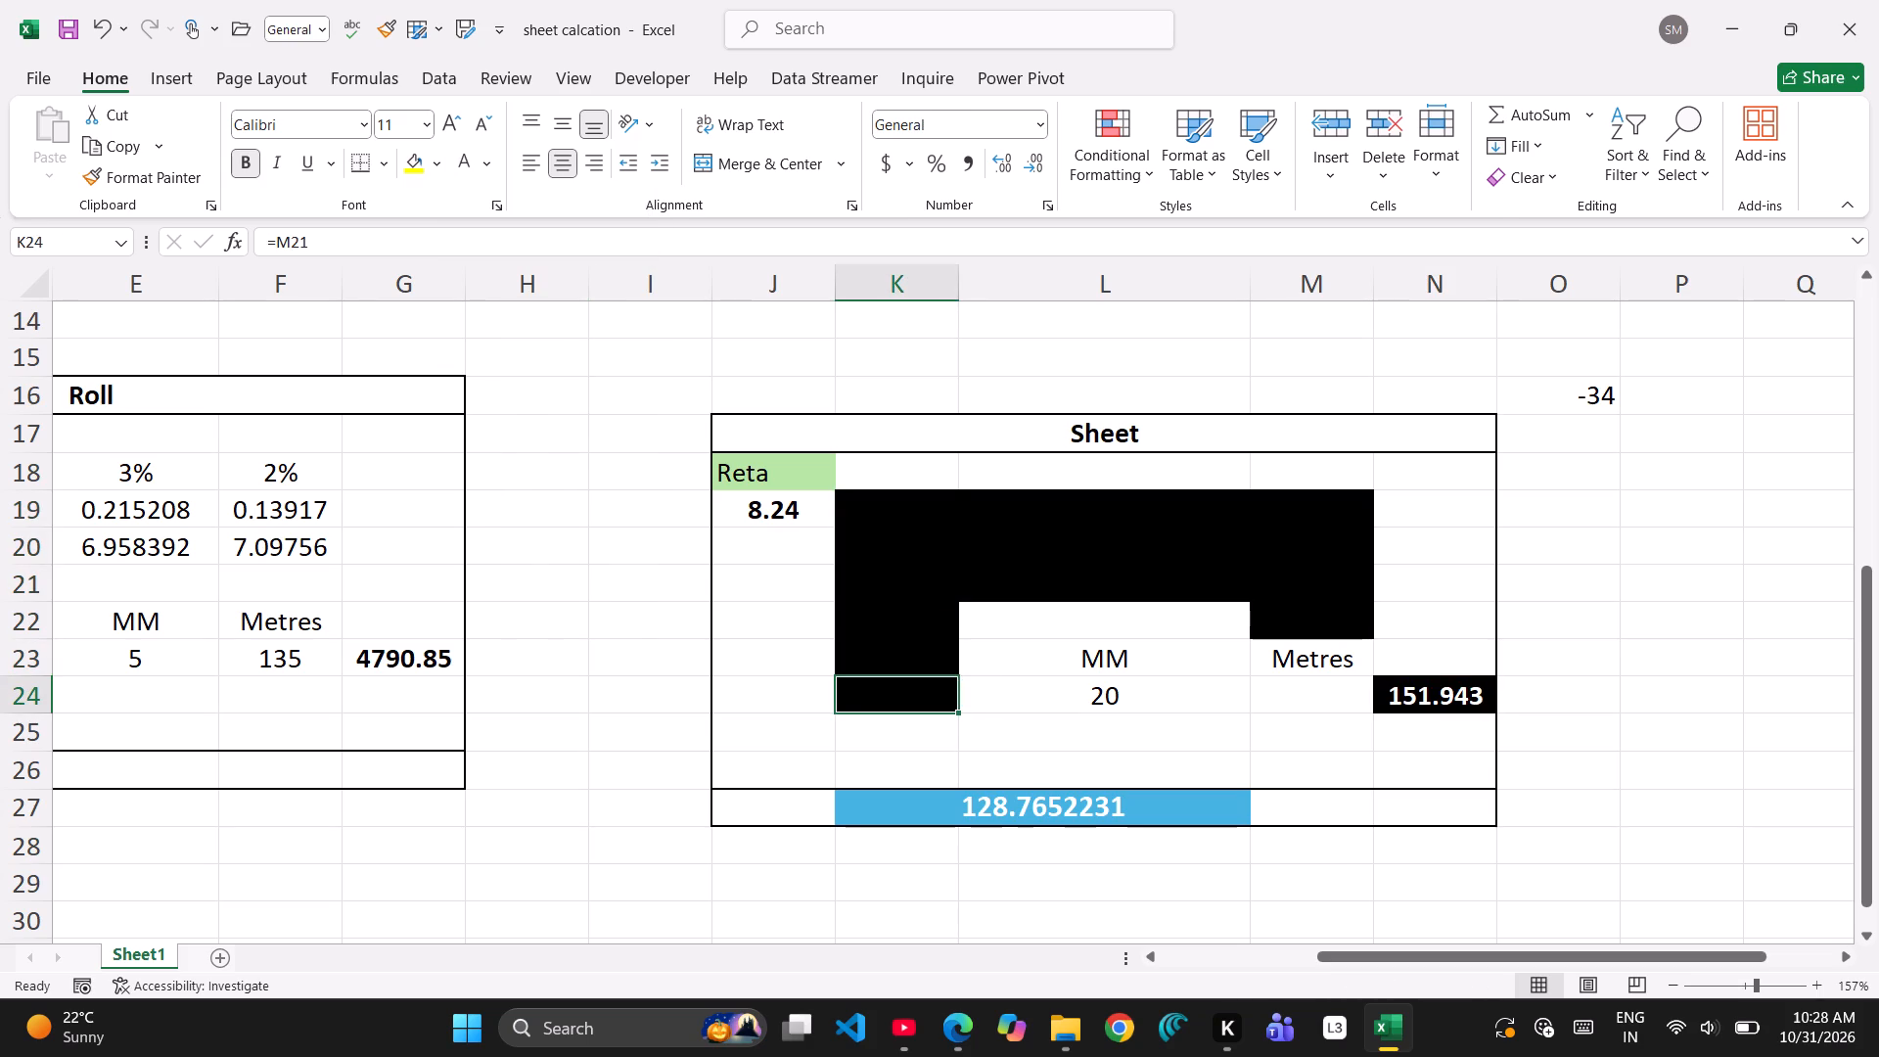
drag(901, 503, 921, 708)
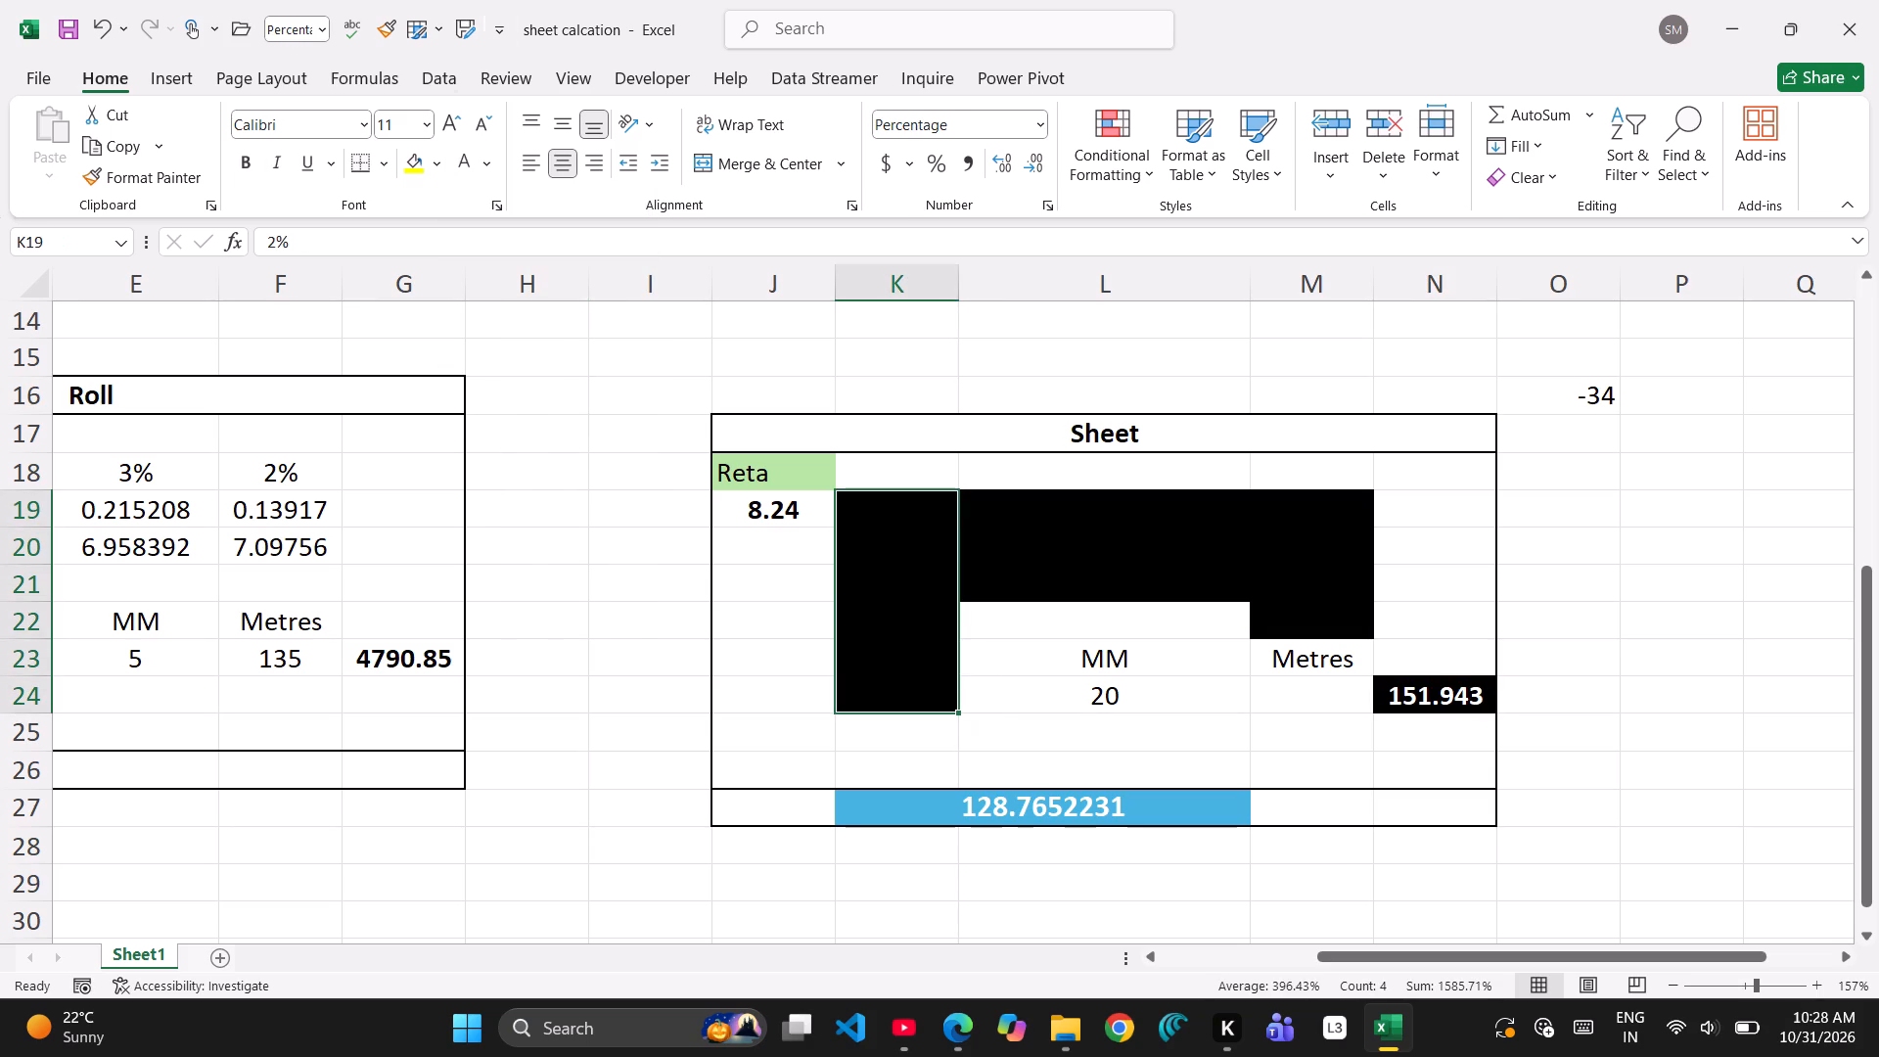
click(461, 161)
Apply the white font color to the black-filled cells L19:L21 of the Sheet table.
drag(970, 504, 1085, 576)
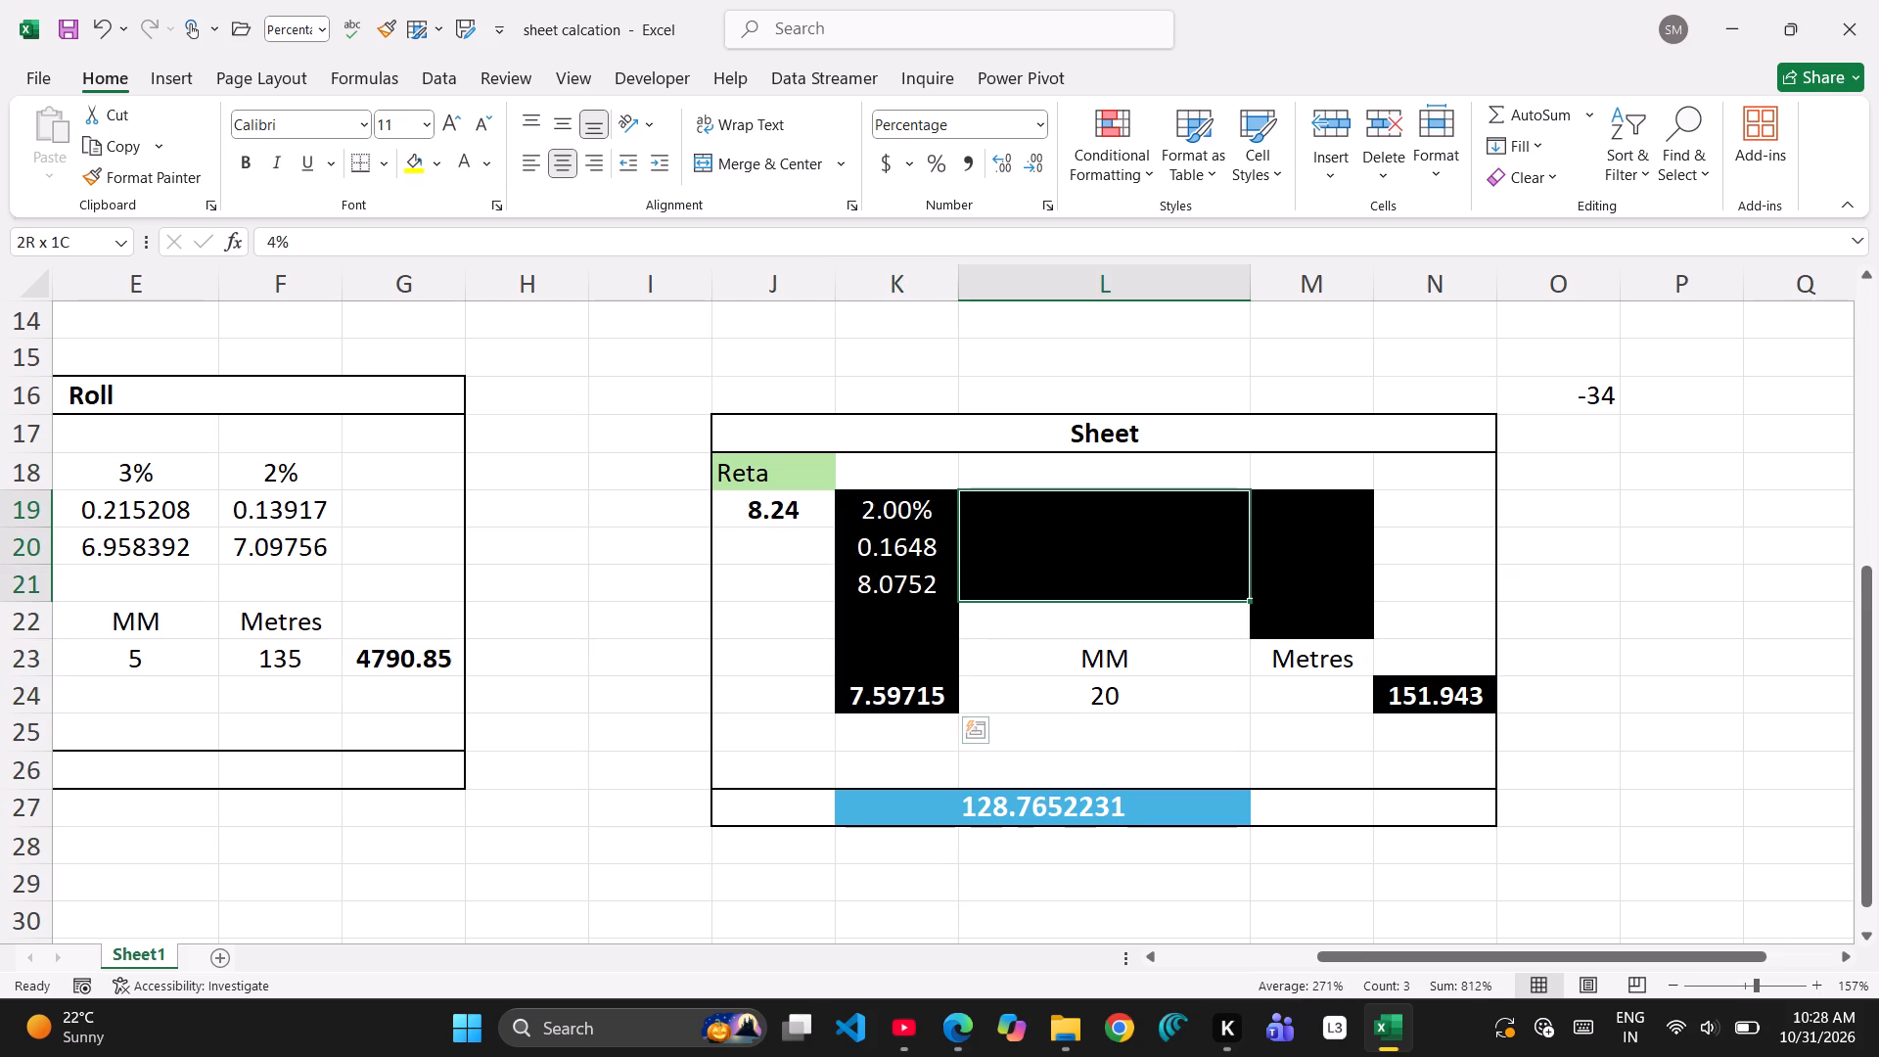
drag(1085, 576, 1231, 570)
drag(1327, 579, 1339, 582)
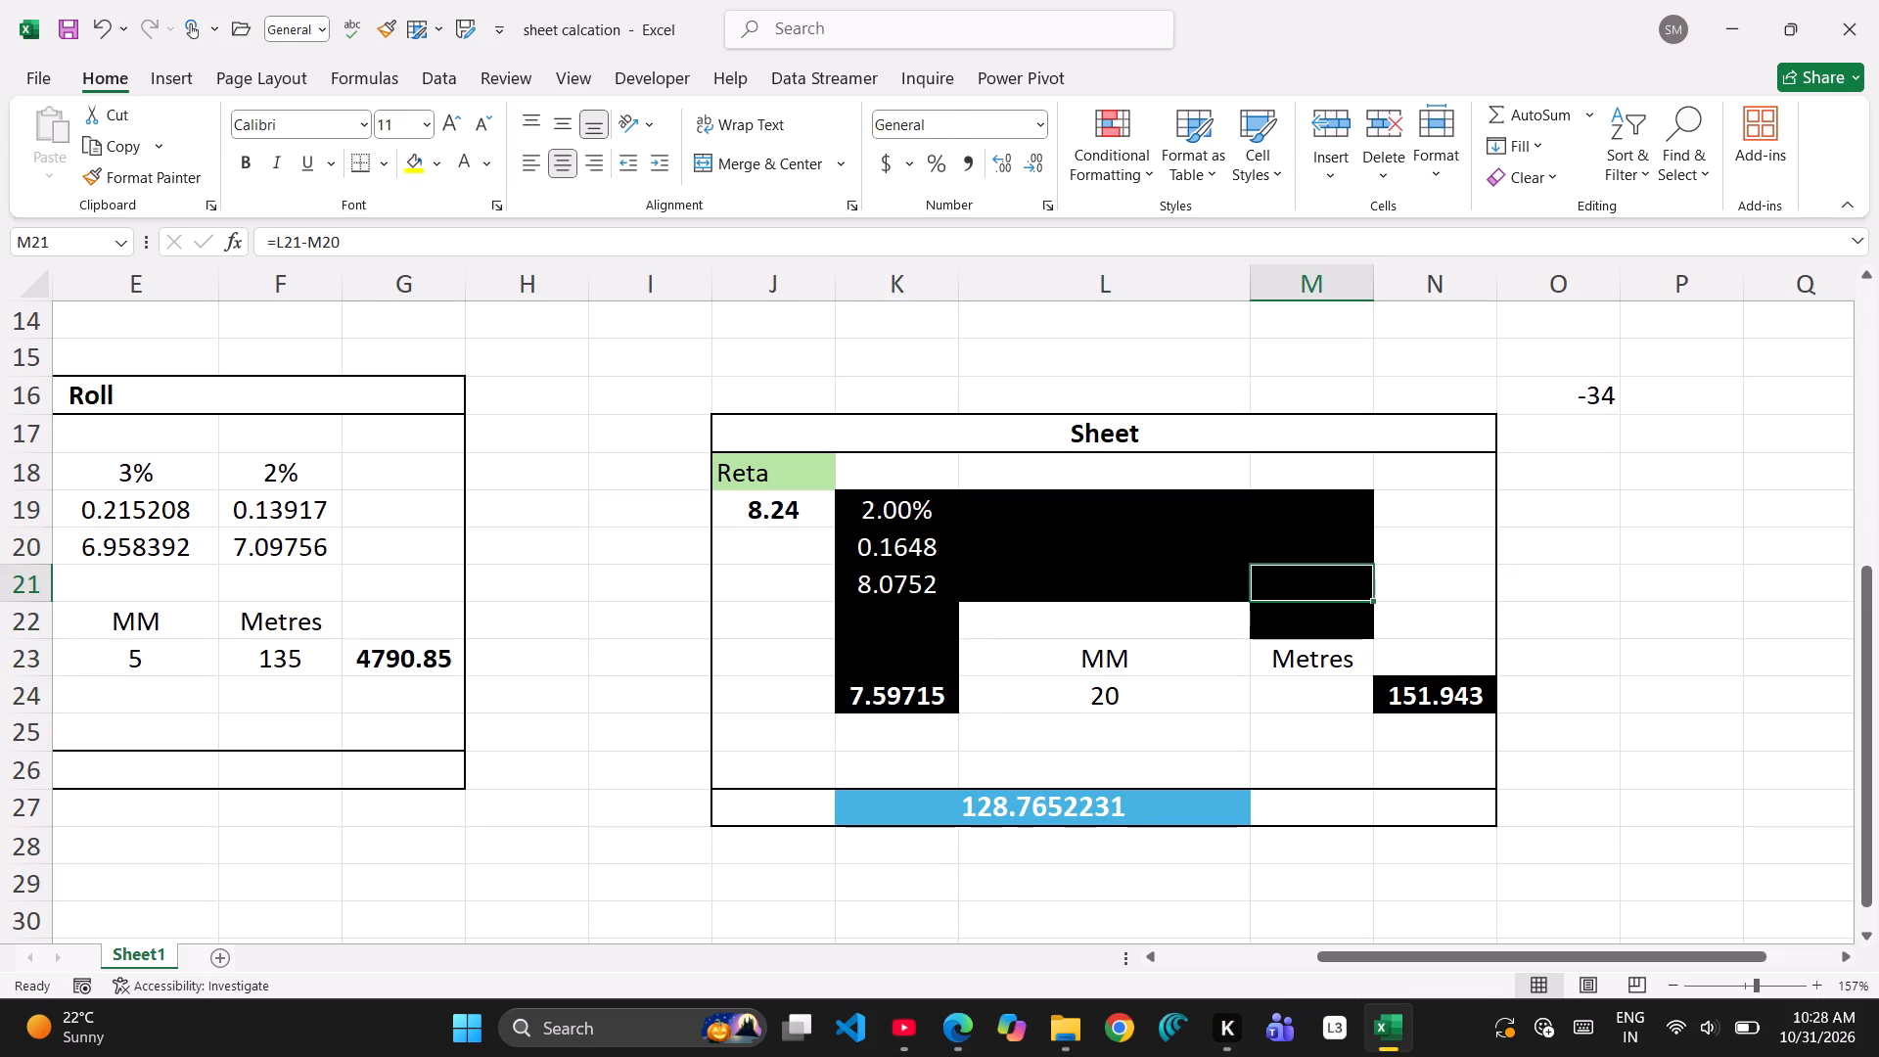
drag(964, 502, 1015, 577)
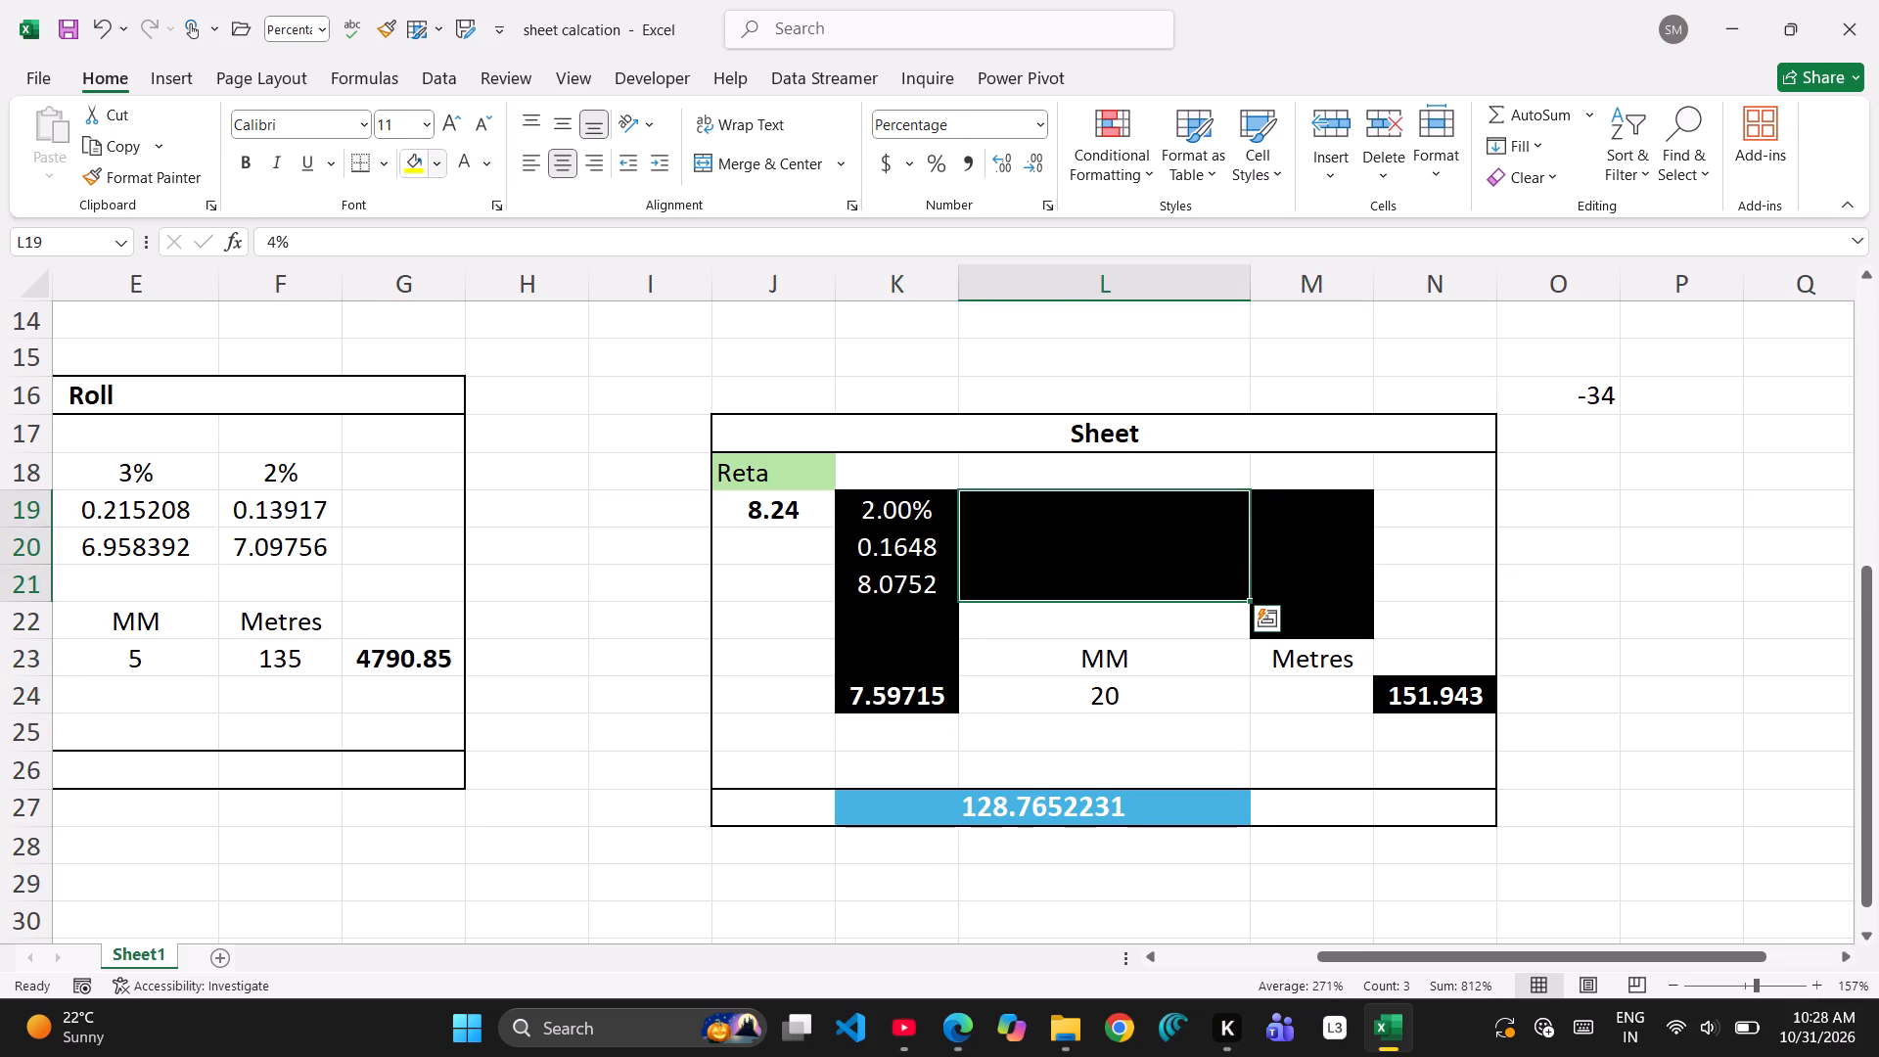
click(463, 167)
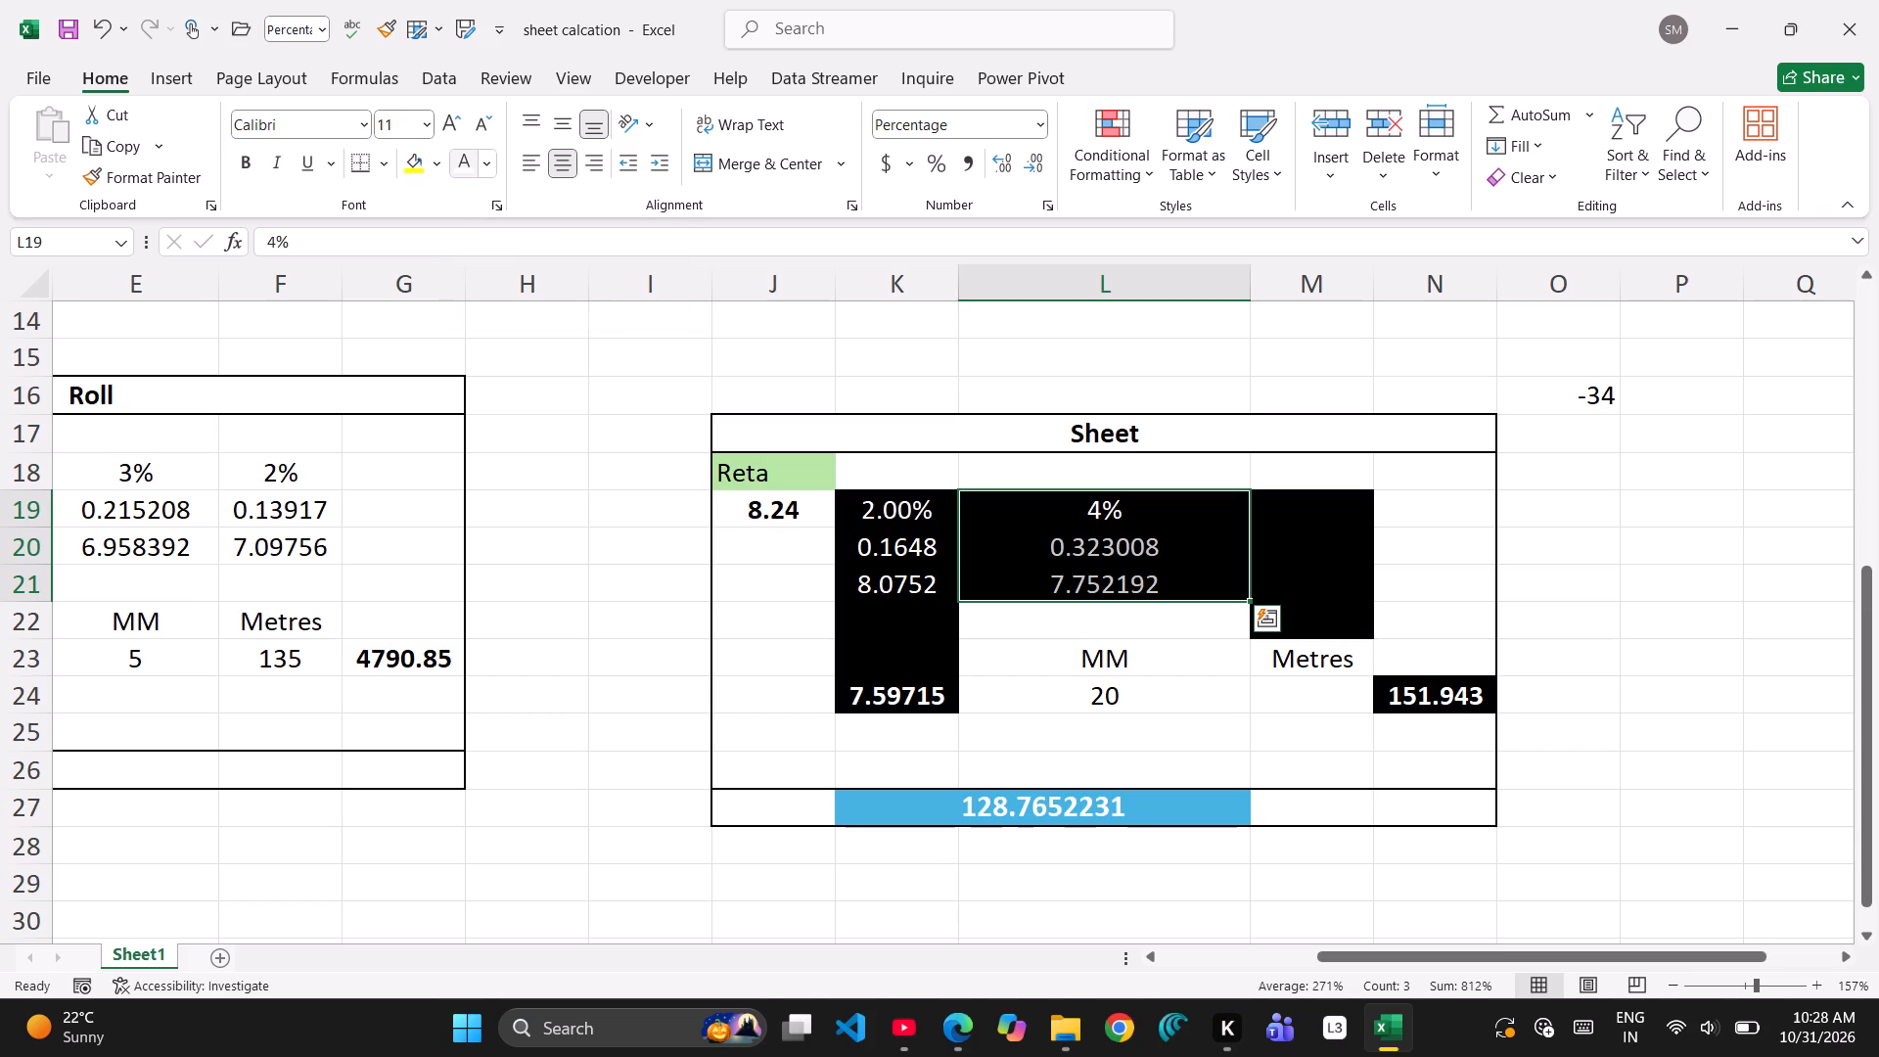
Apply the white font color to the black-filled cells M19:M22 of the Sheet table.
drag(1331, 499, 1346, 650)
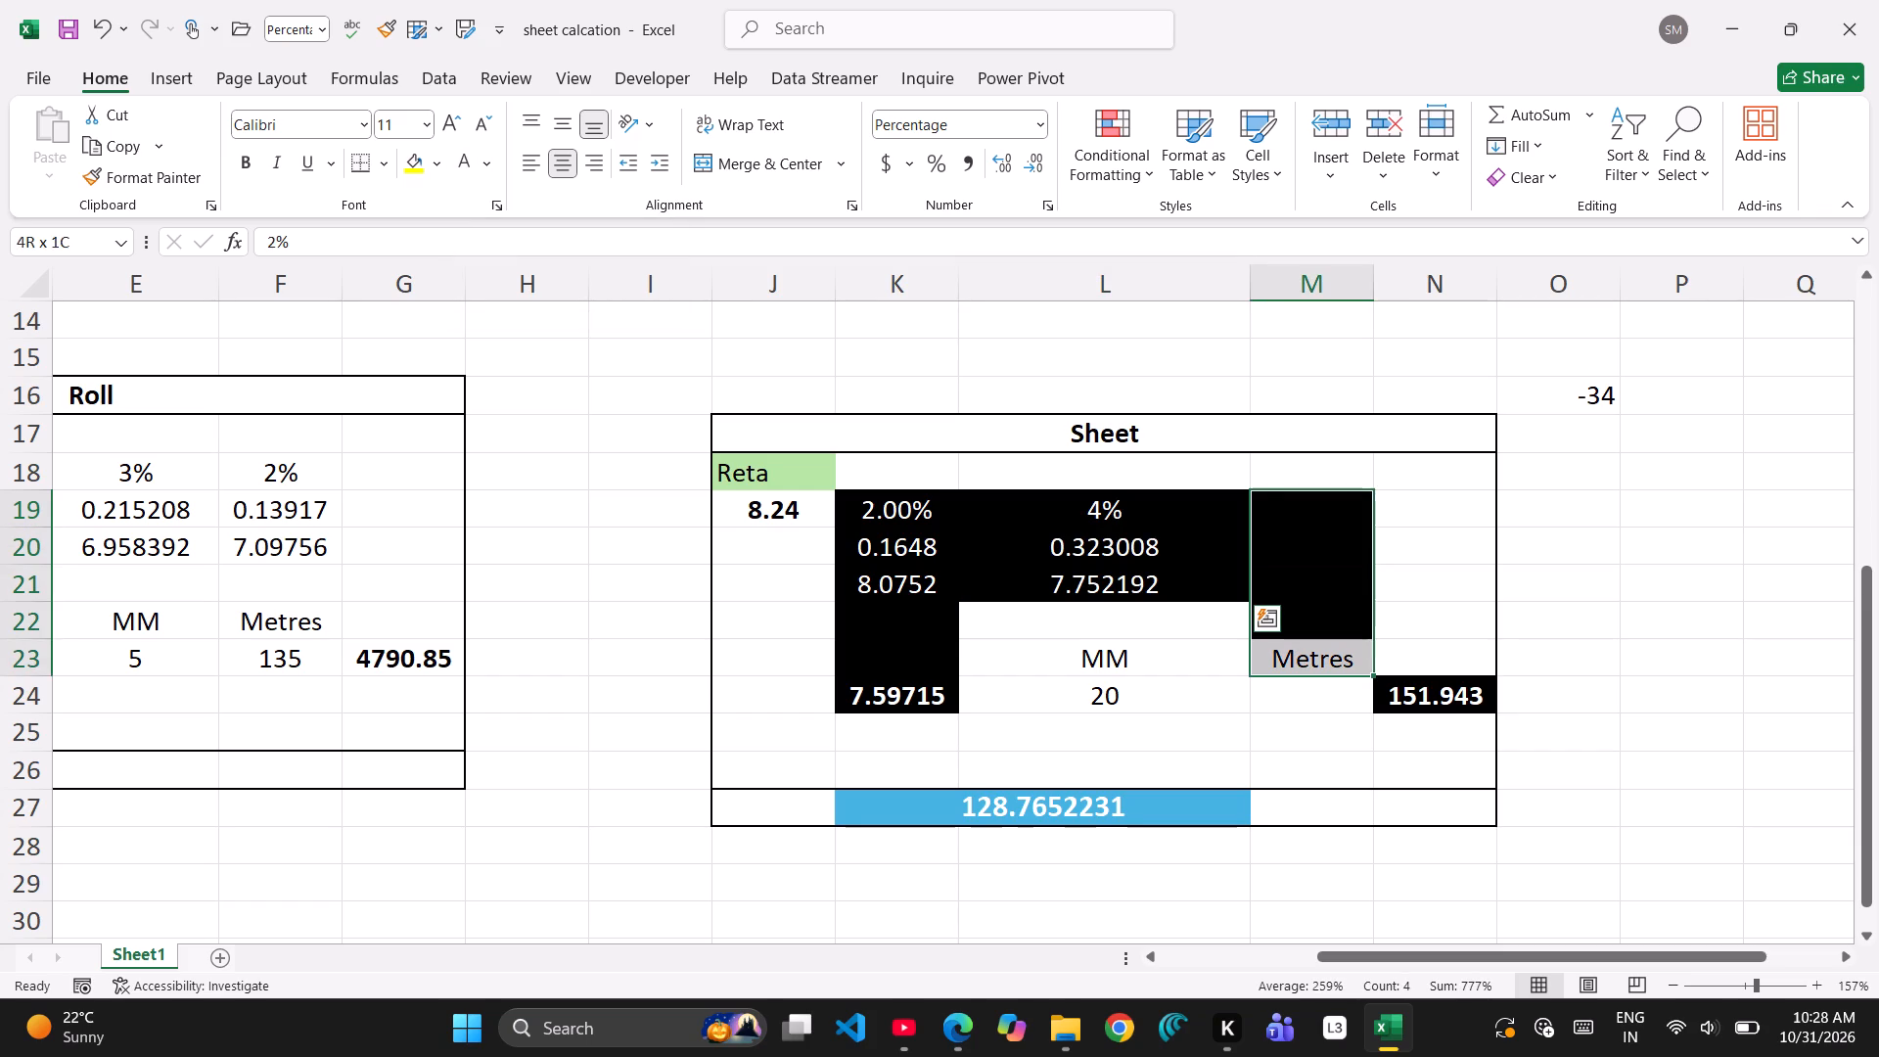
drag(1346, 650, 1355, 634)
click(1357, 620)
drag(1307, 498, 1320, 596)
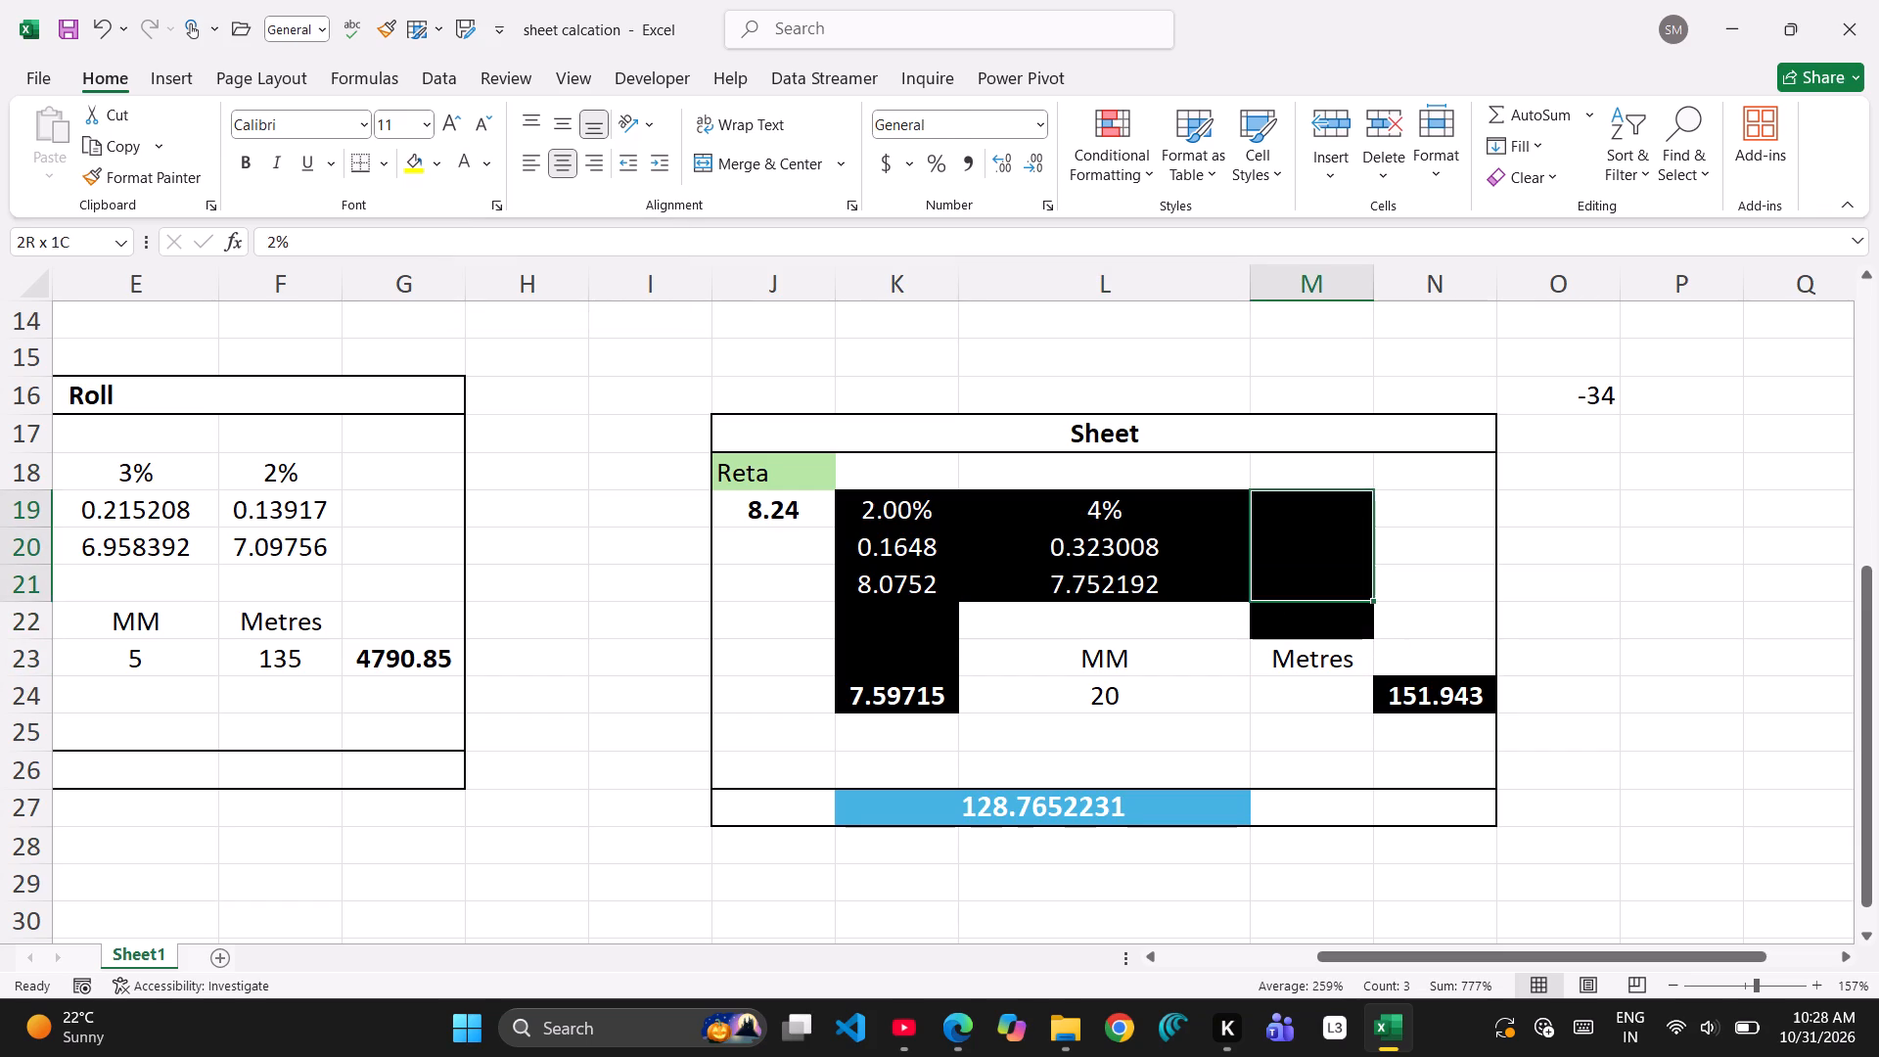
drag(1320, 596, 1326, 617)
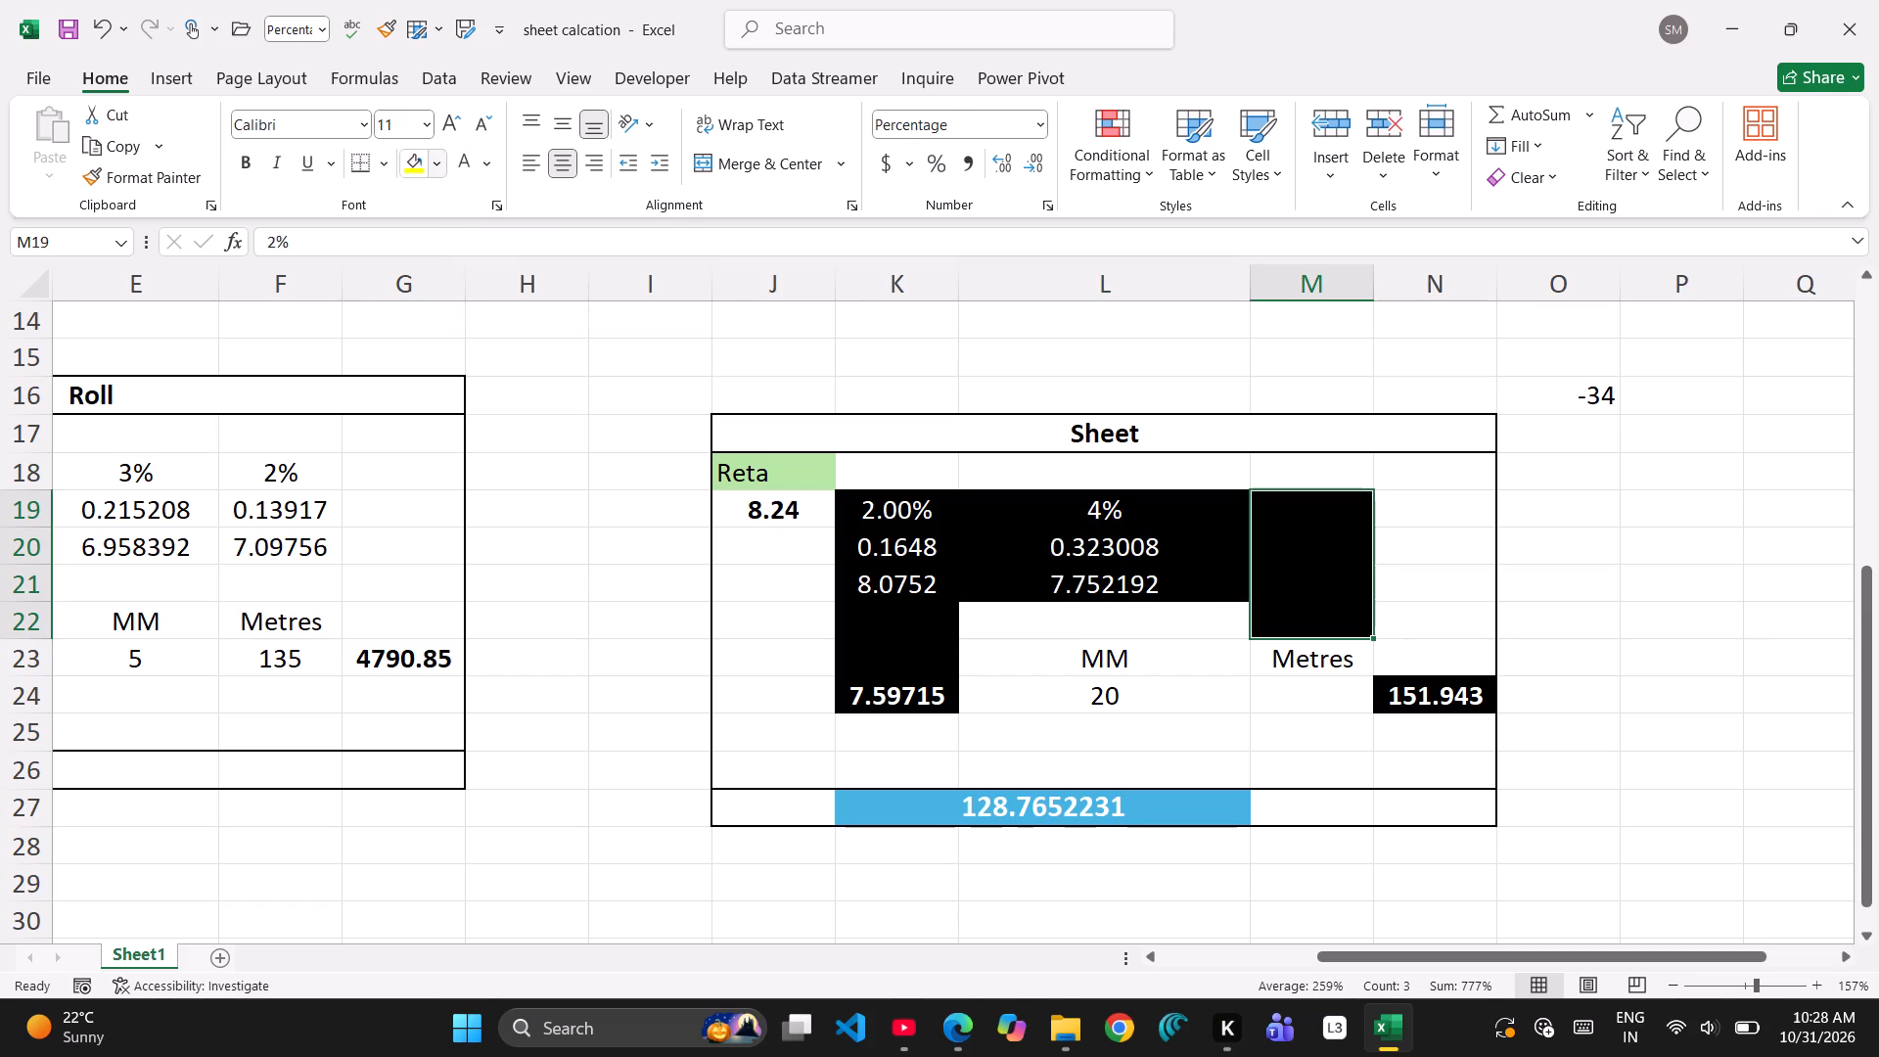
click(464, 161)
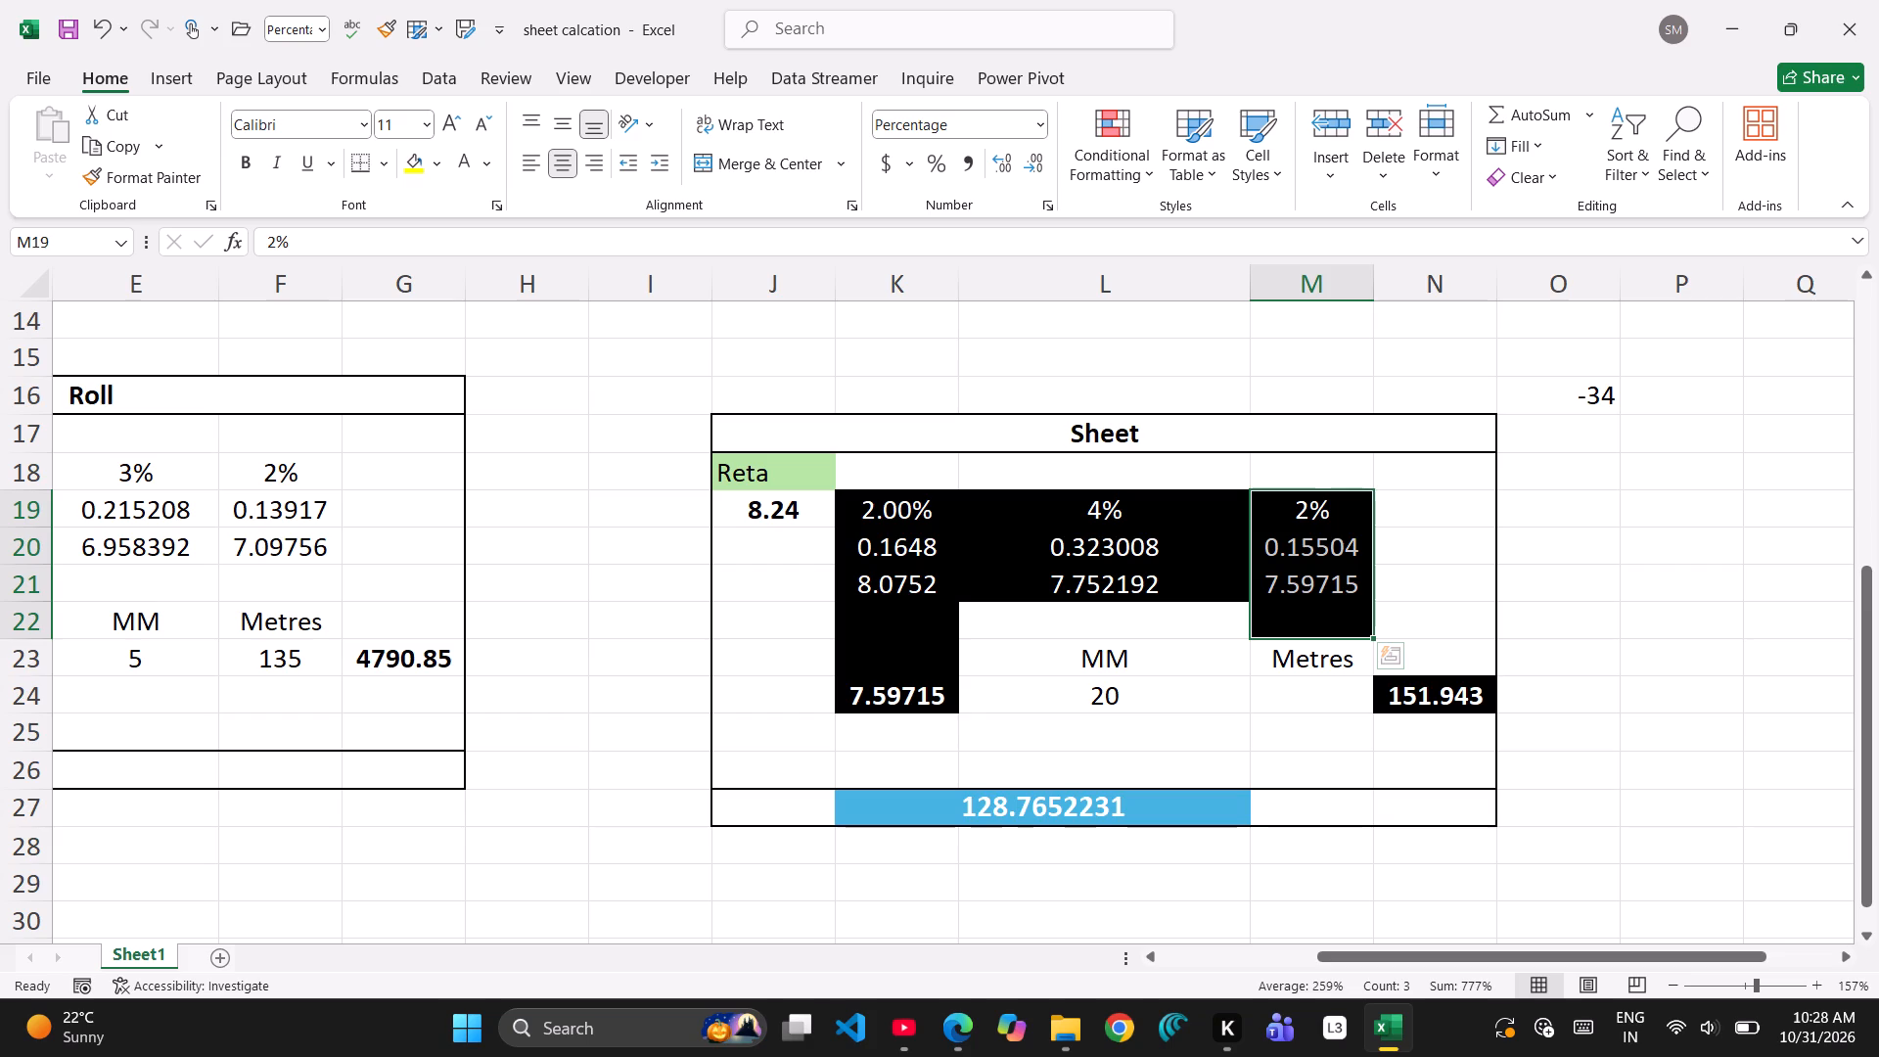
Inspect the formula in cell O16 outside the Sheet table and leave the cell.
click(1612, 500)
click(1592, 398)
click(1592, 398)
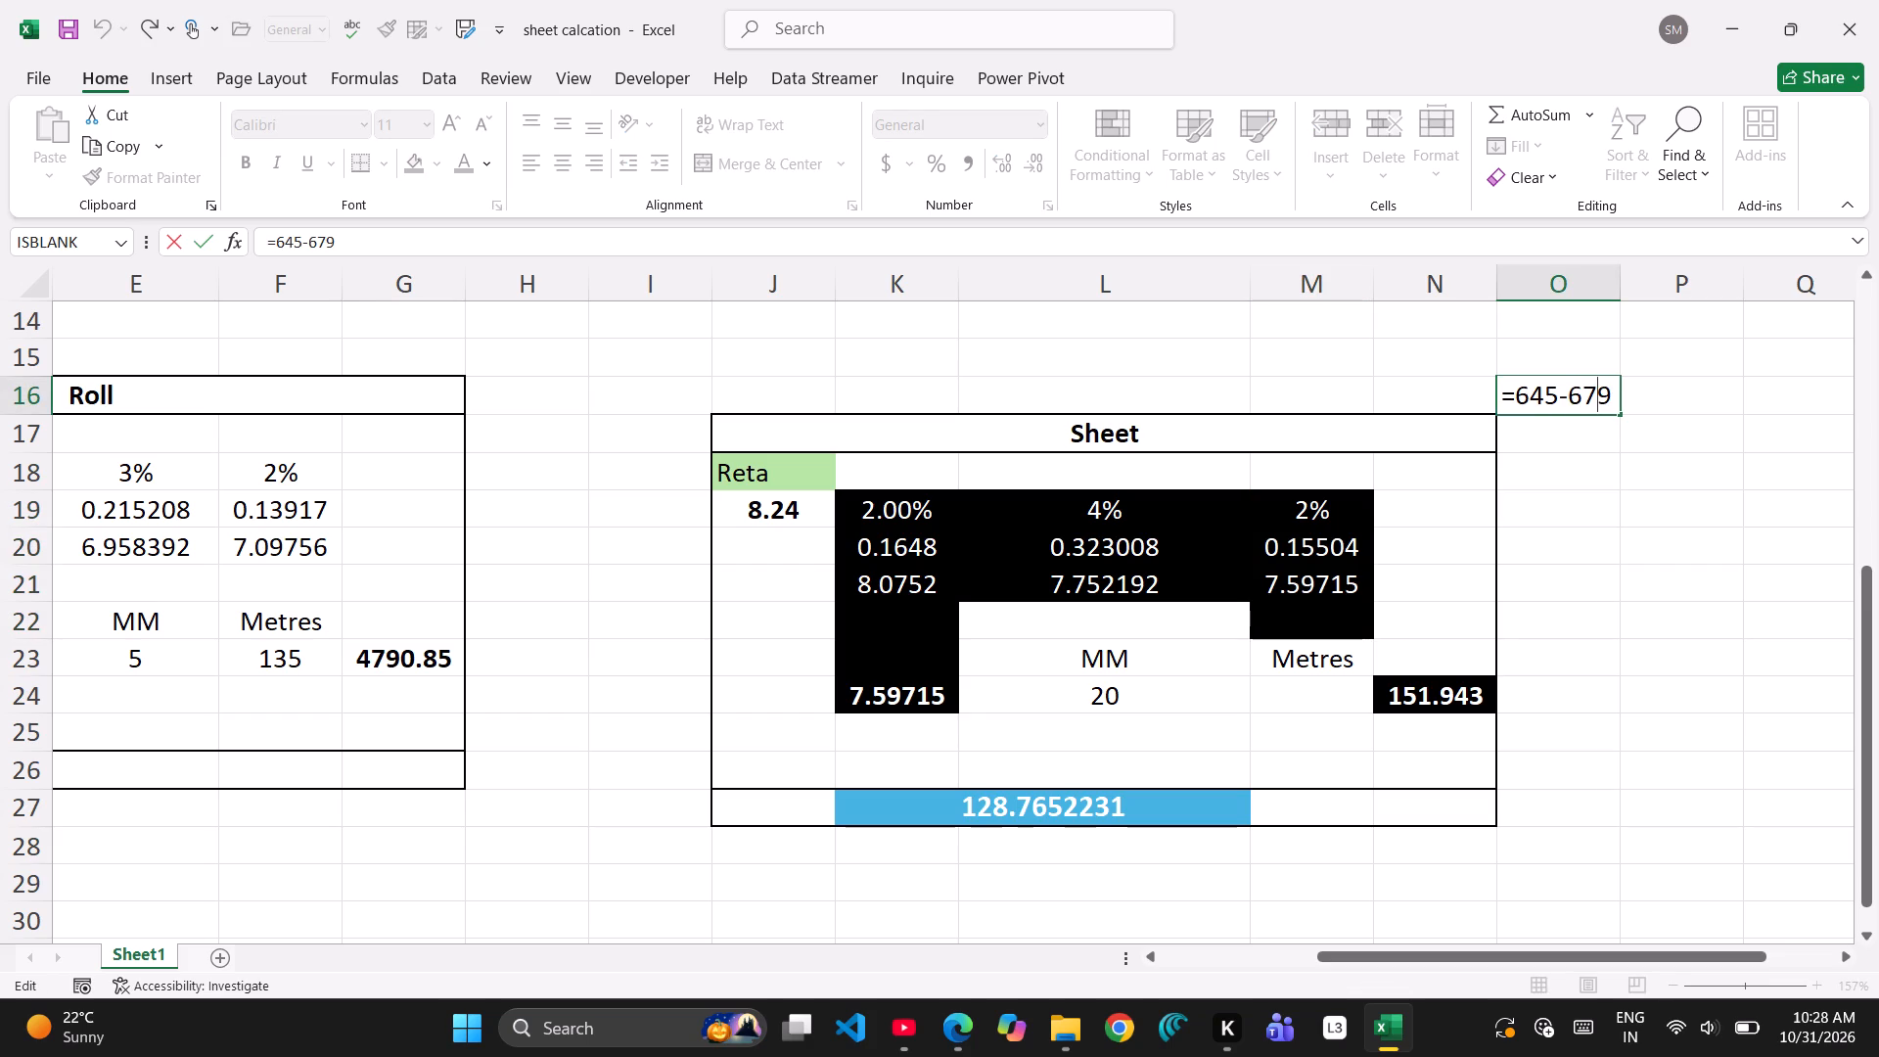
ctrl+scroll(1598, 399, down, 8)
click(1626, 554)
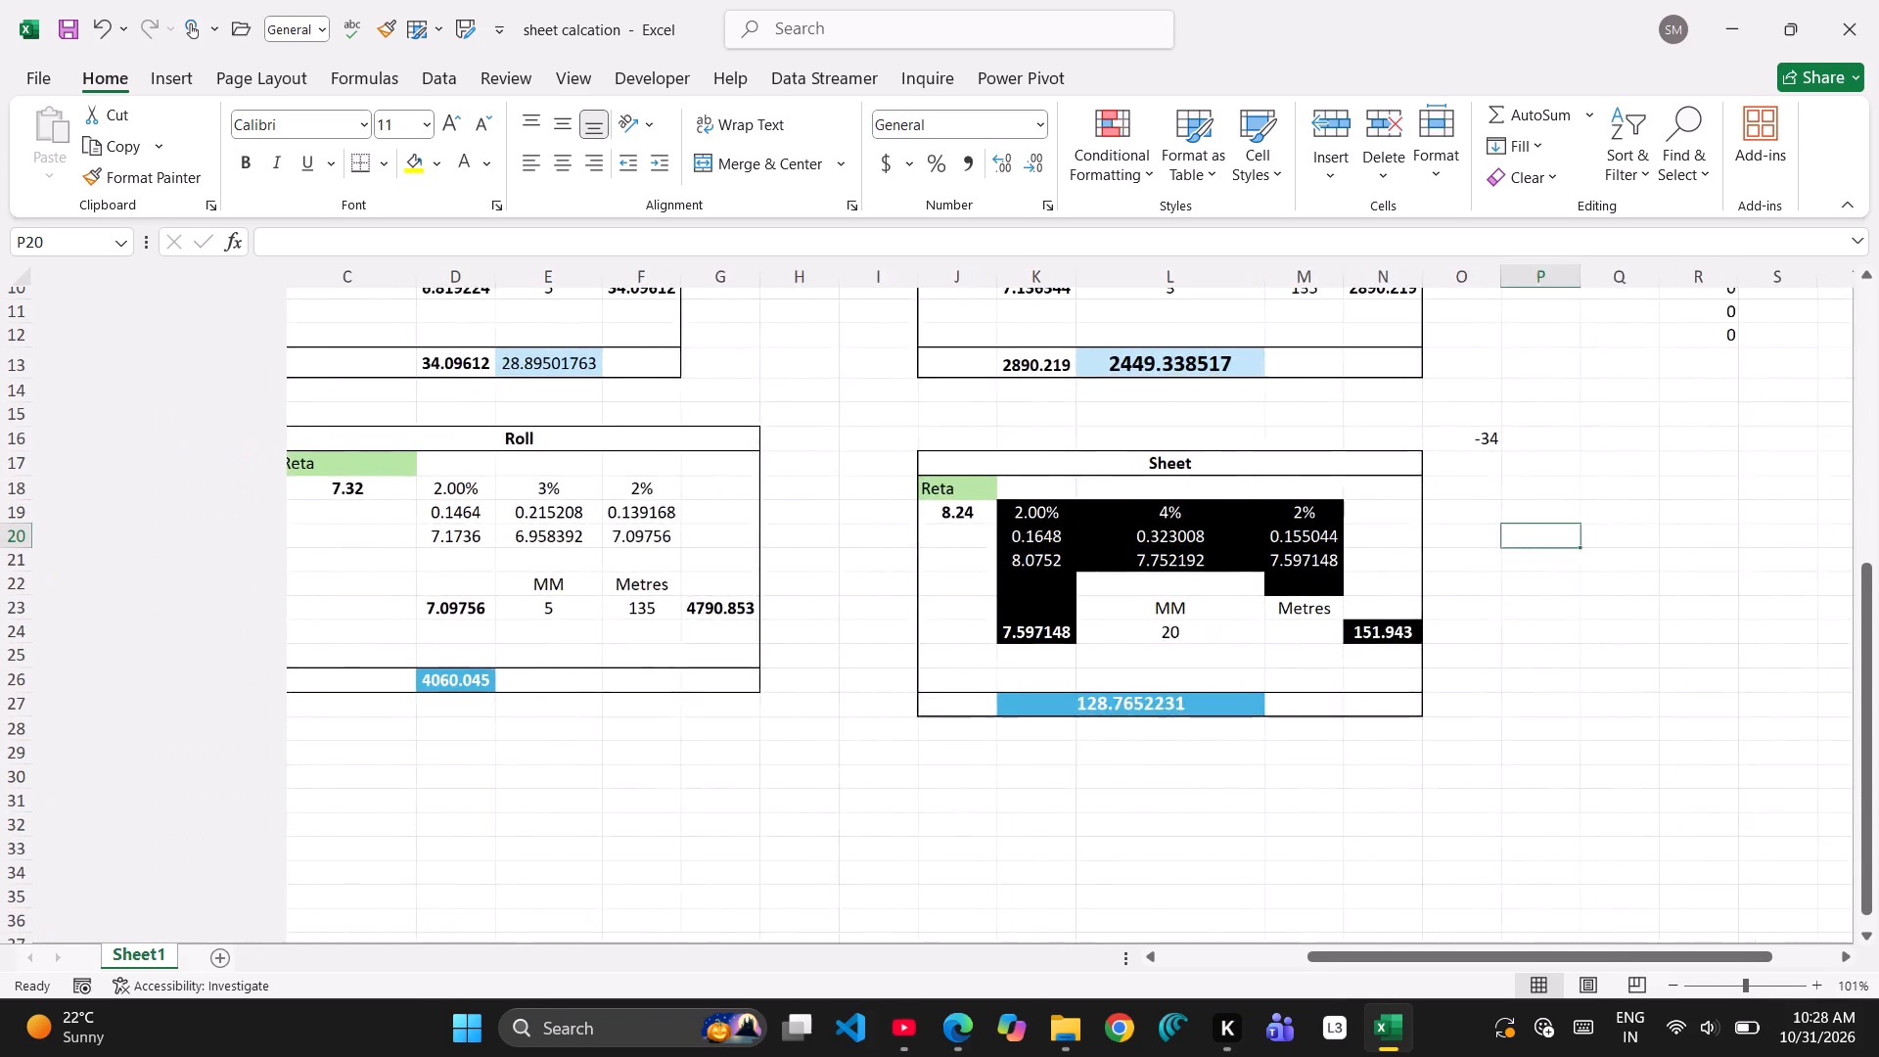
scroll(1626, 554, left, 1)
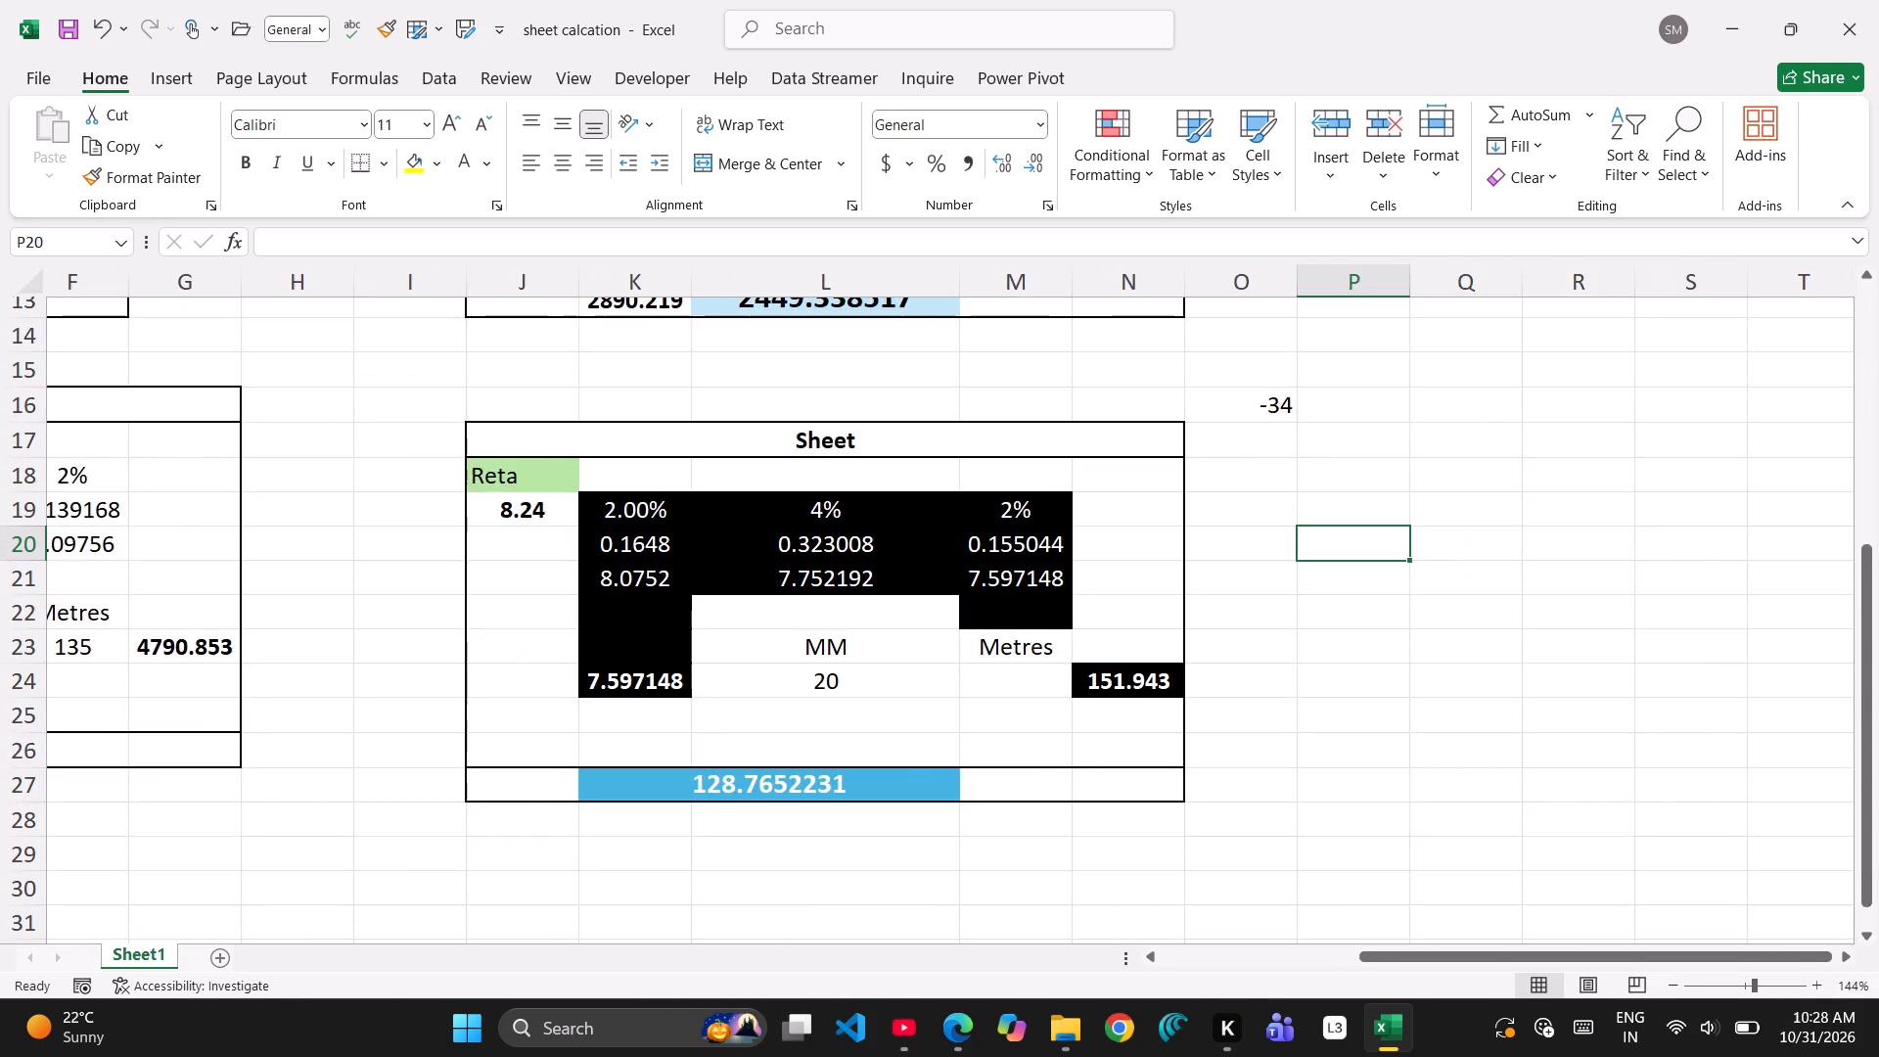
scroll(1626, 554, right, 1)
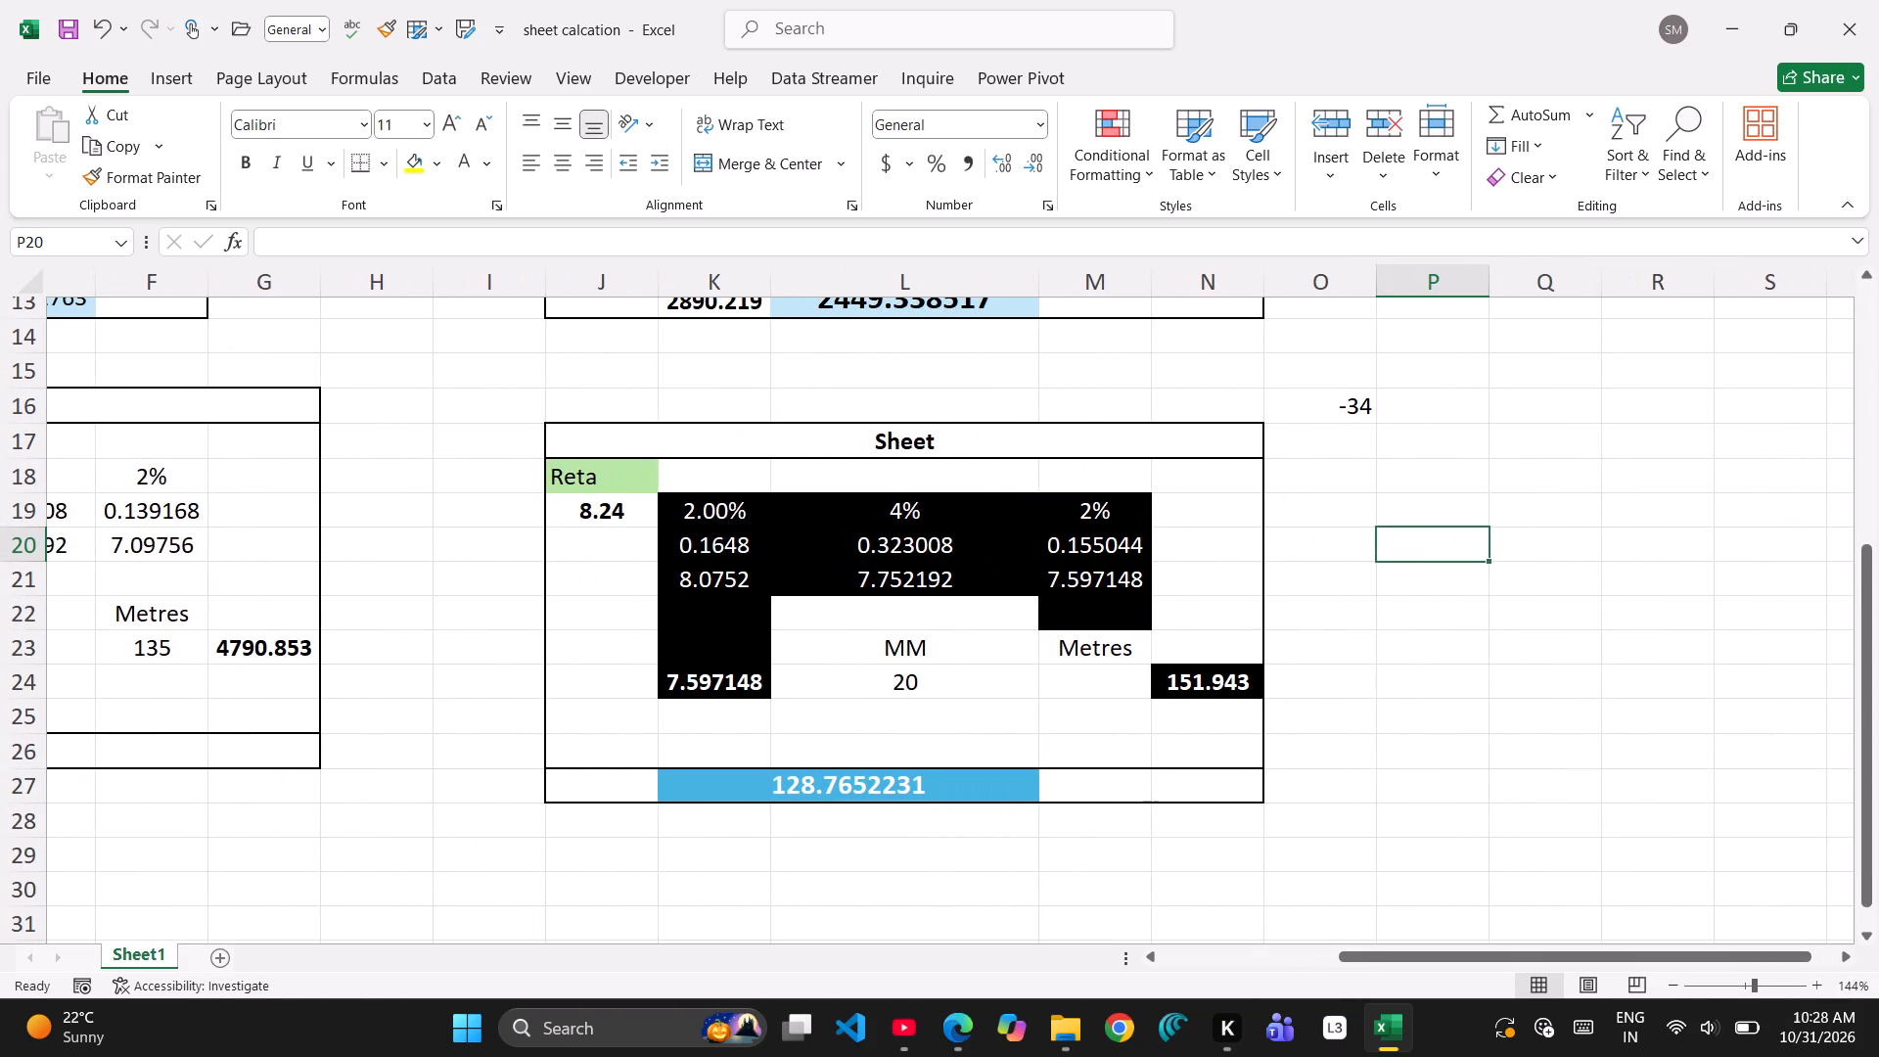
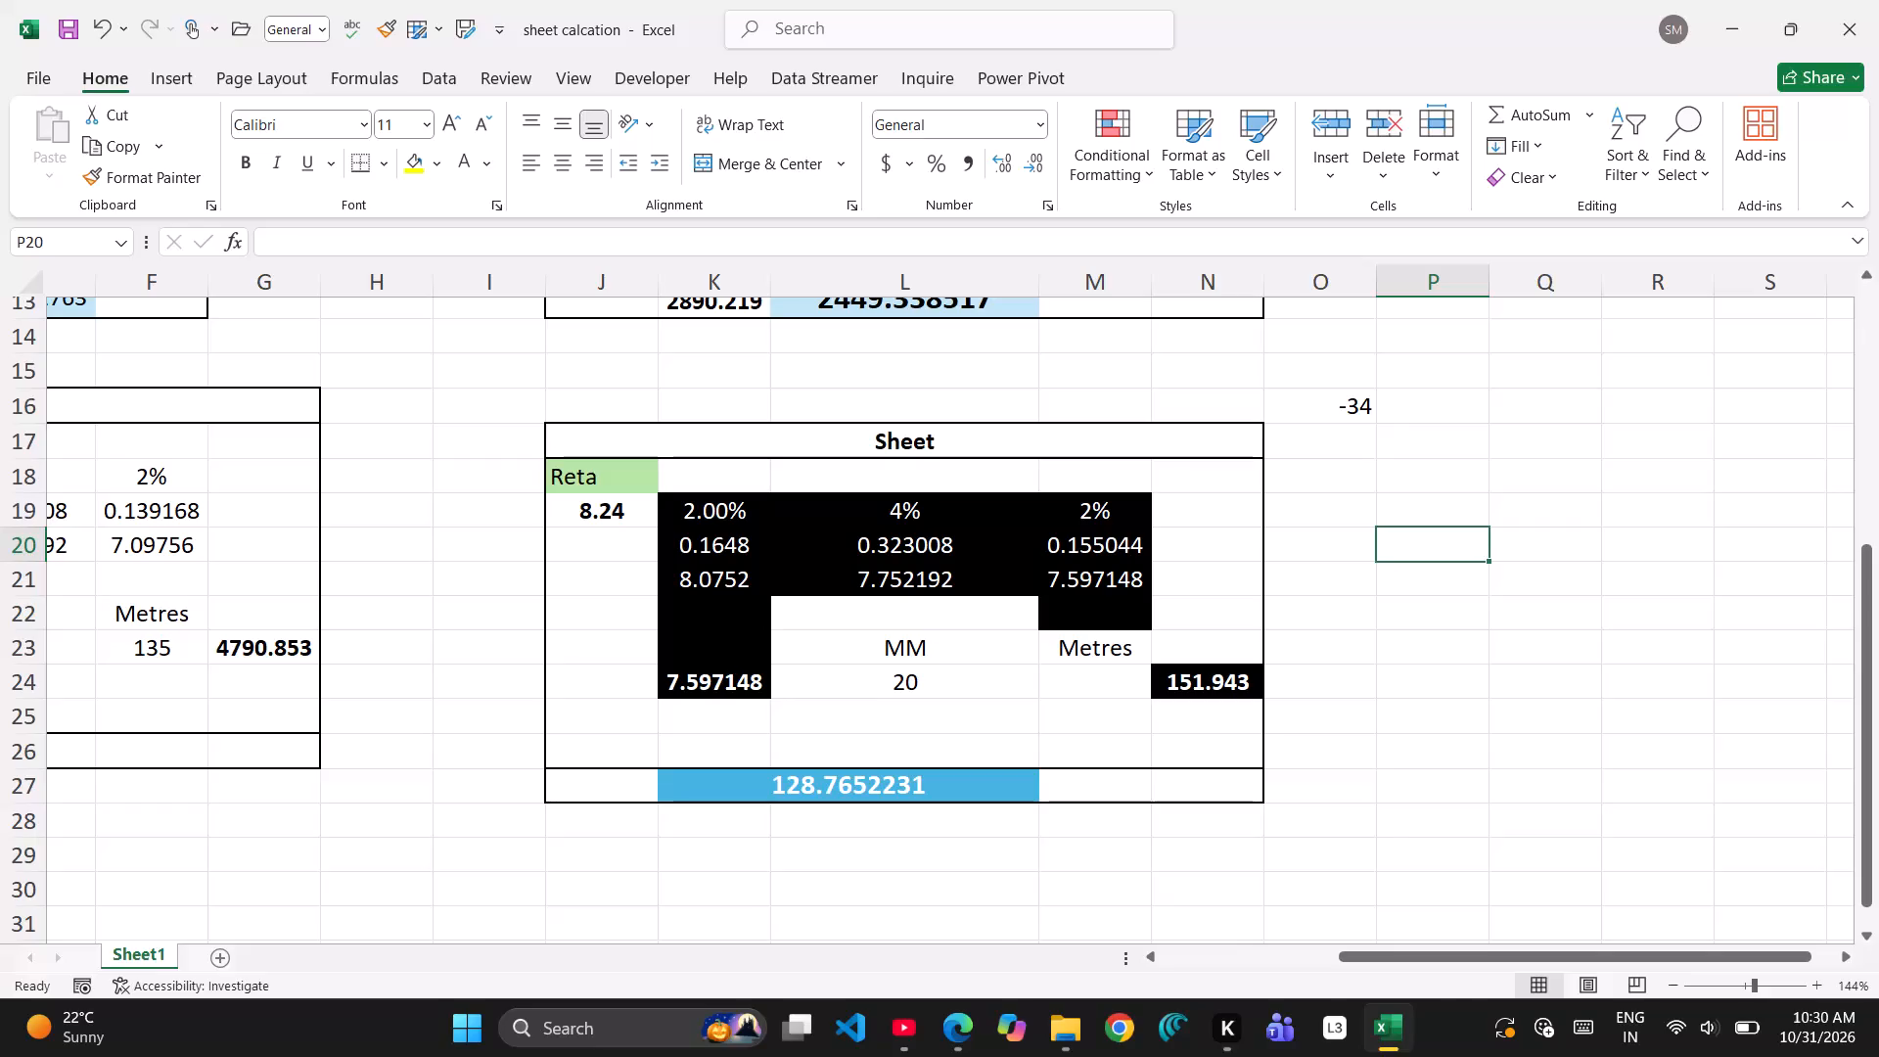
Adjust bold formatting in row 24 of the Sheet table: remove it from K24 and N24, and apply it to L24:M24.
click(707, 688)
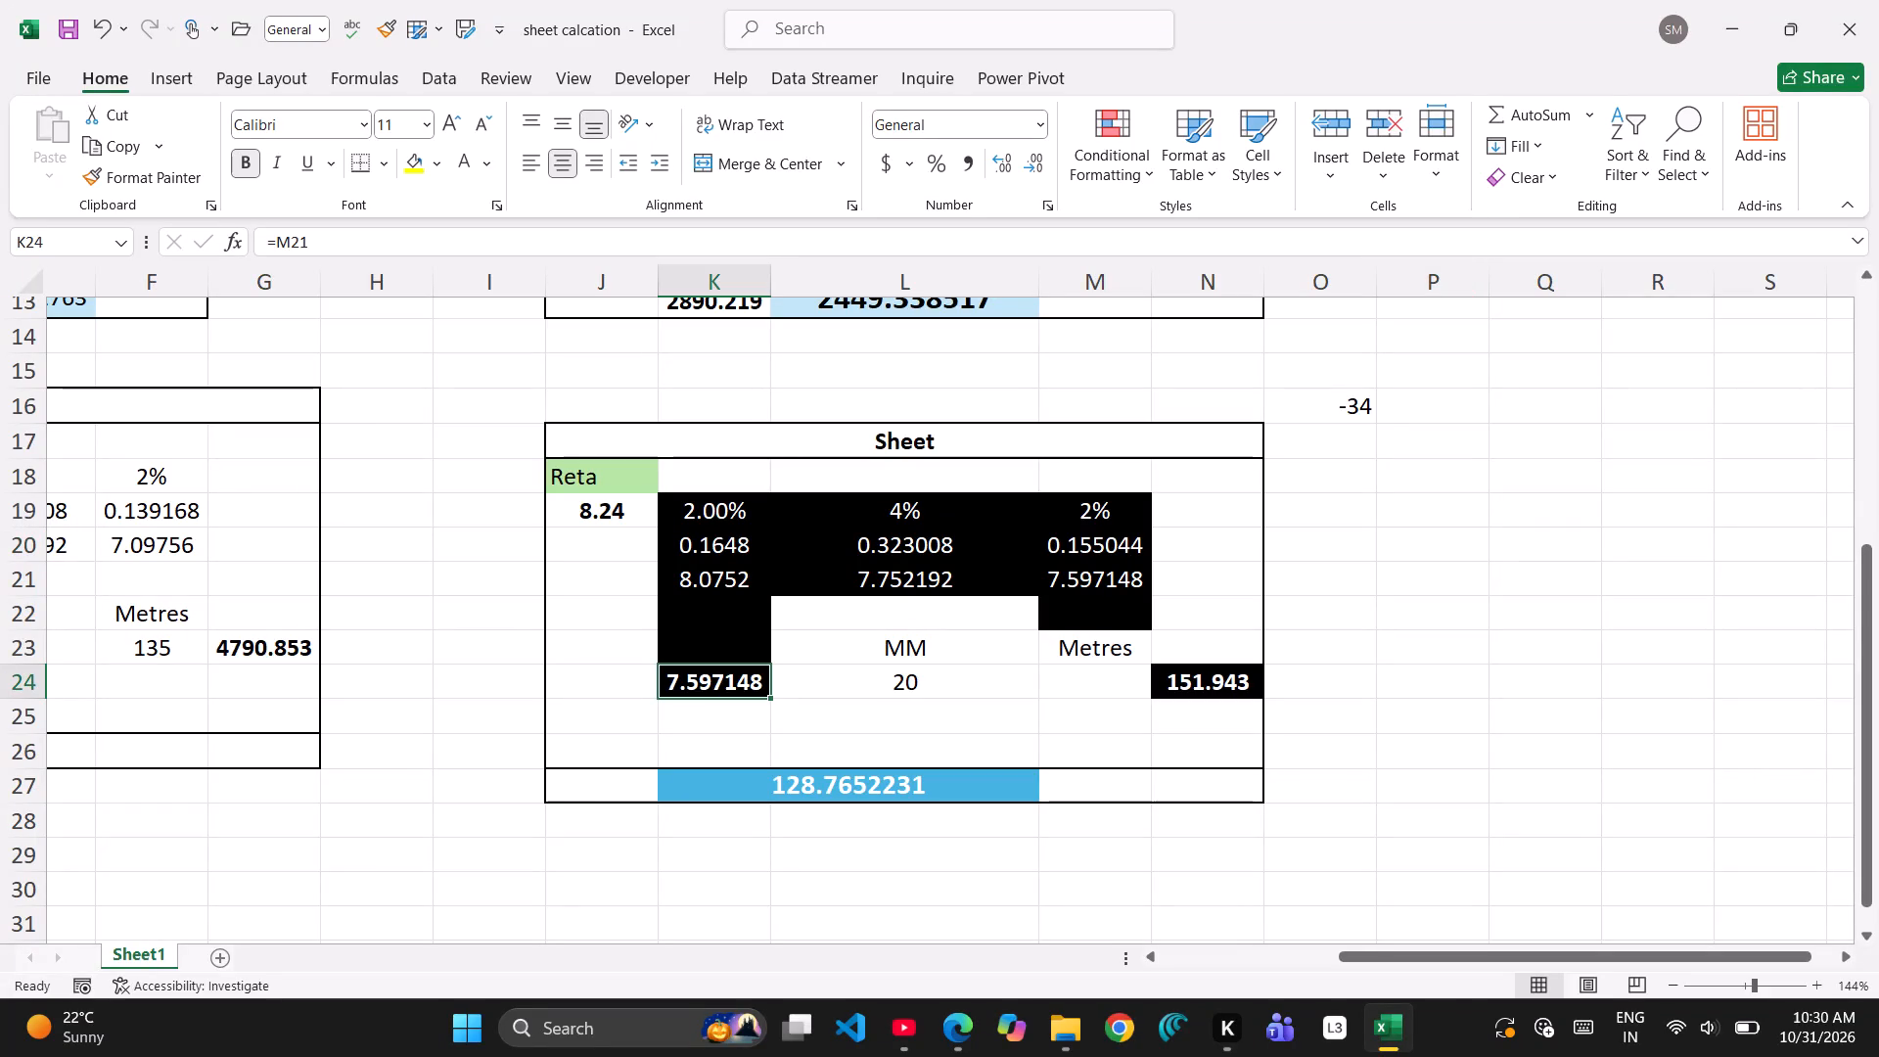
key(ctrl+b)
key(Right)
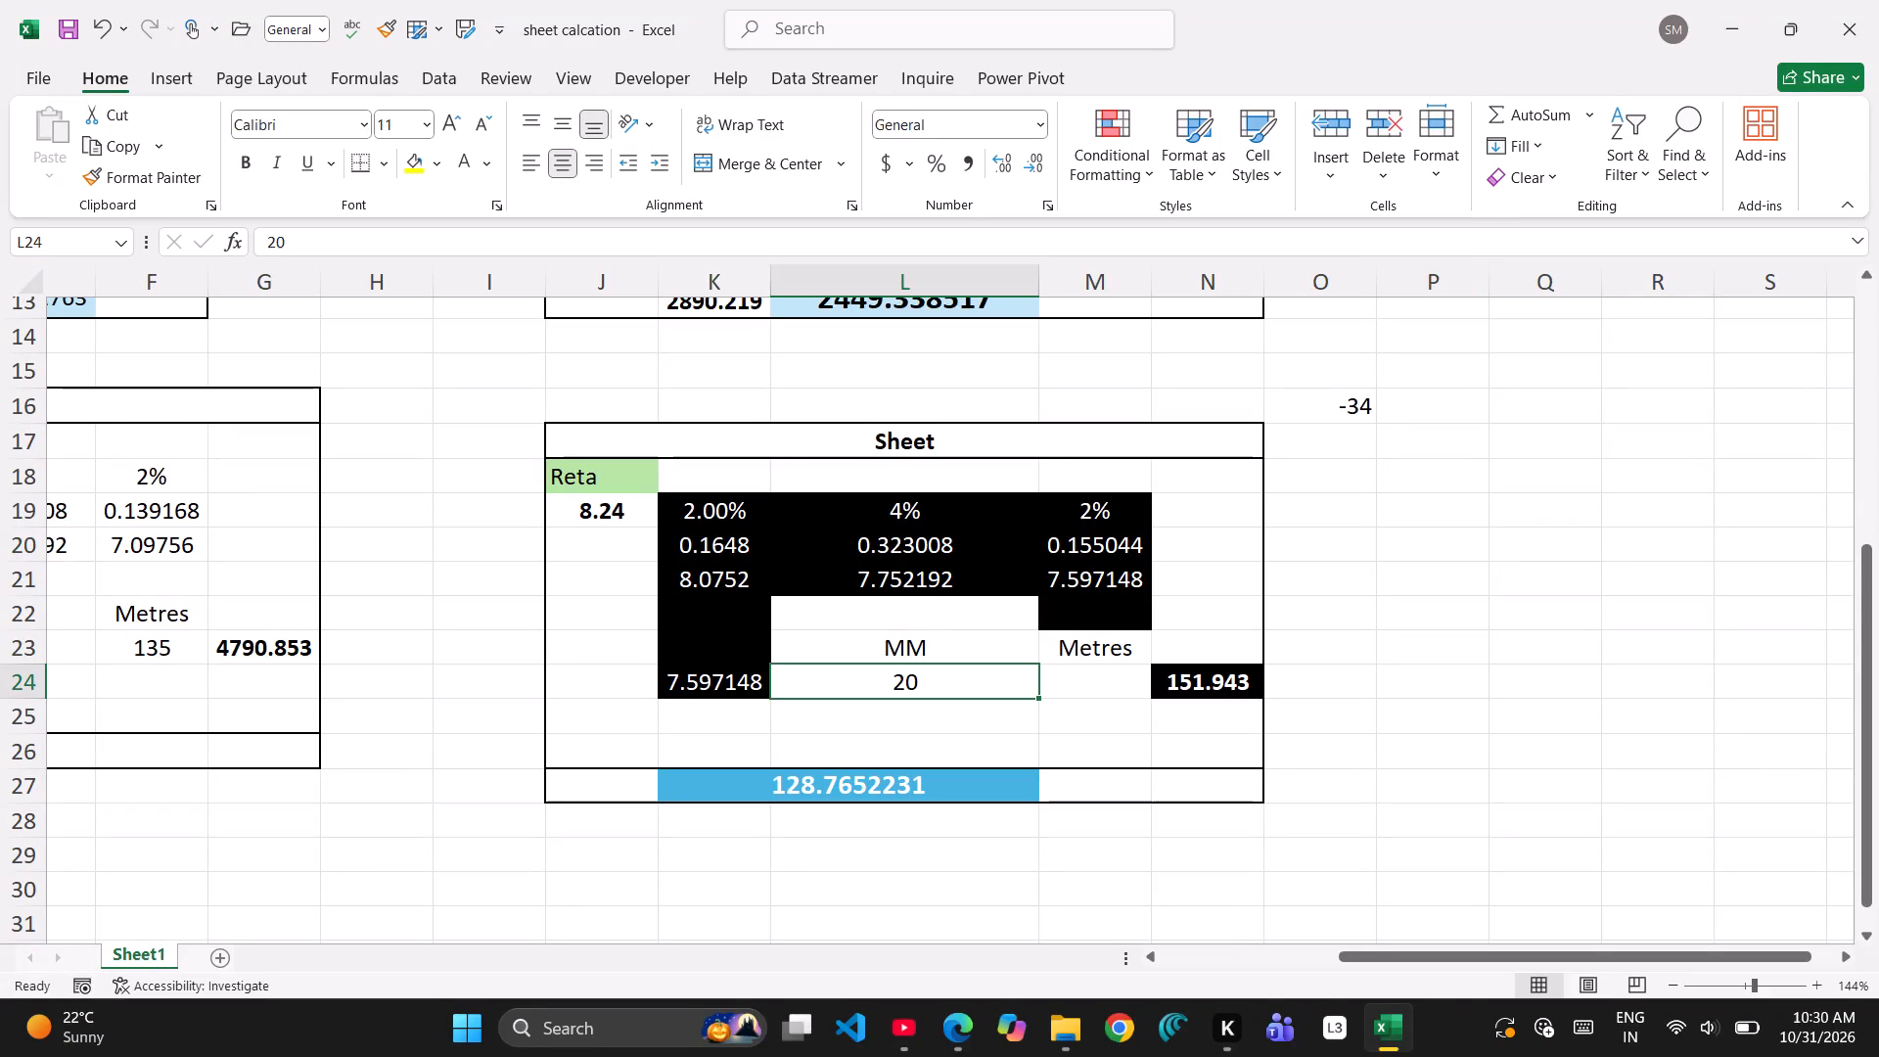
key(Right)
key(Left)
key(shift+Right)
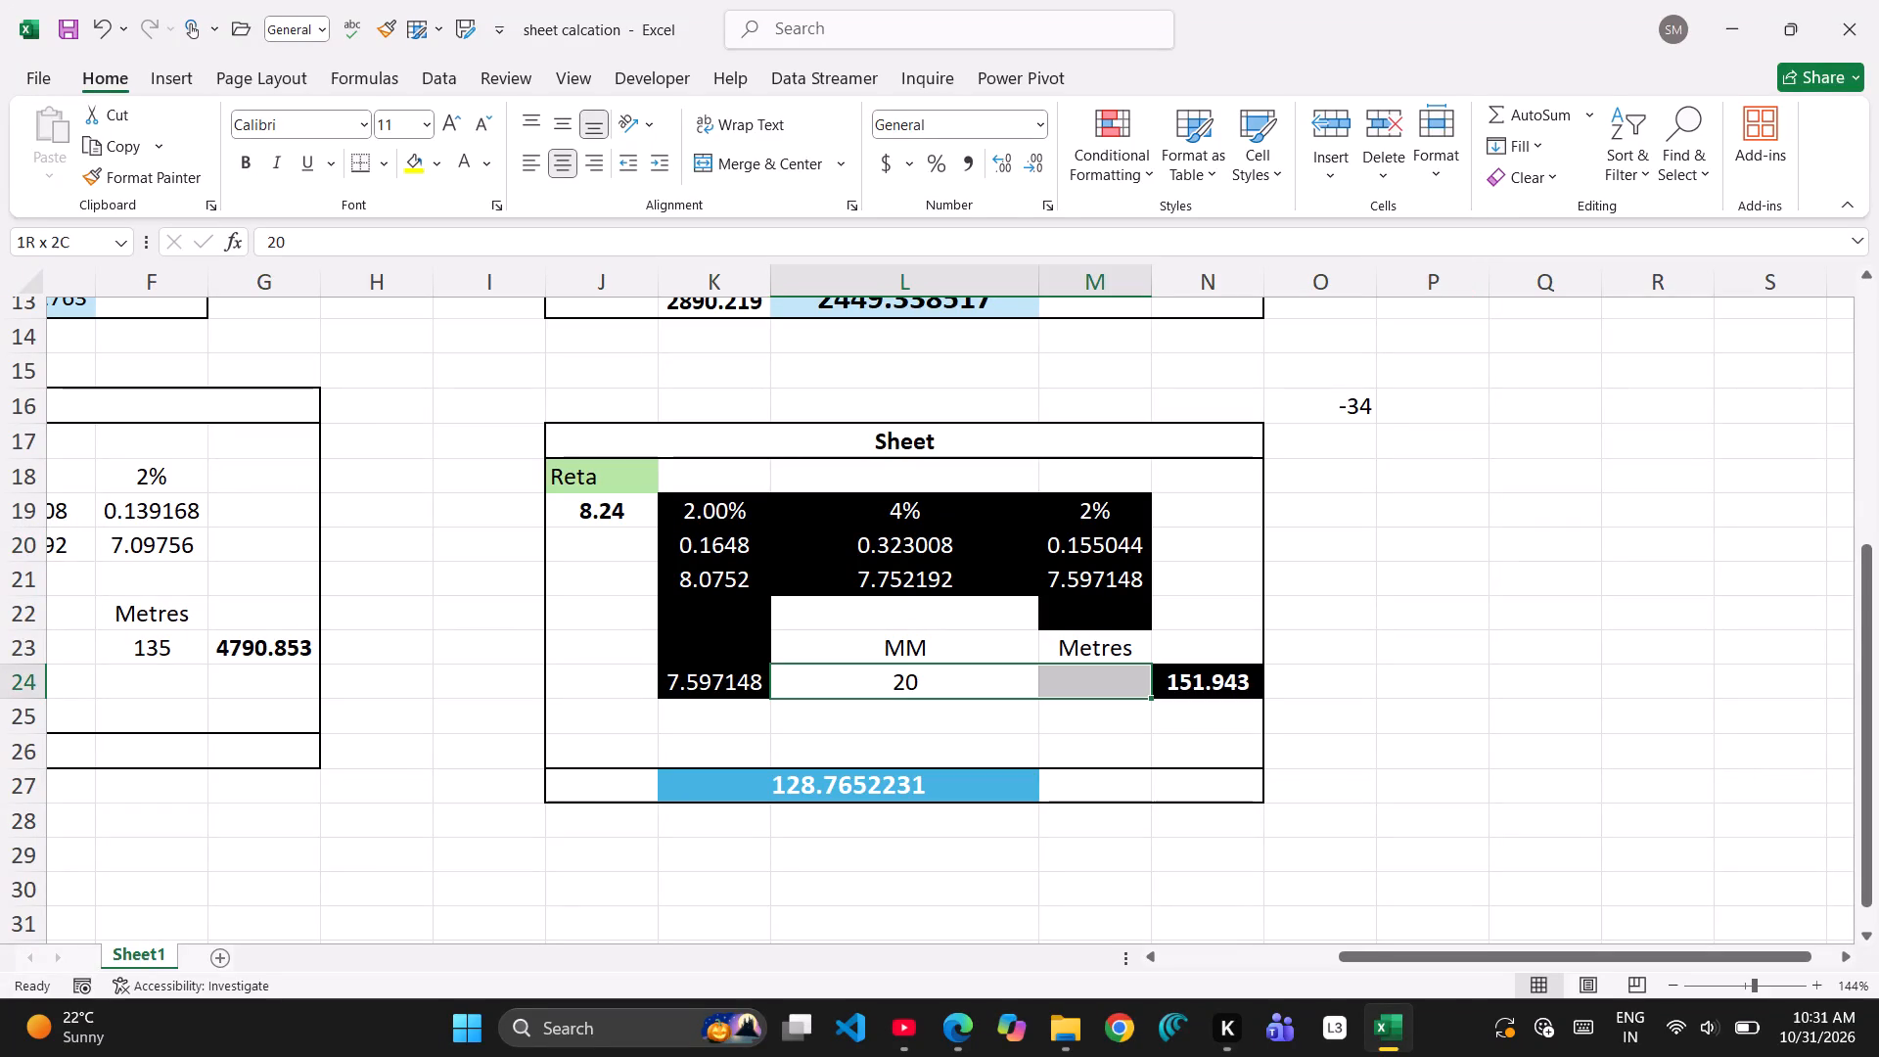
key(ctrl+b)
key(Right)
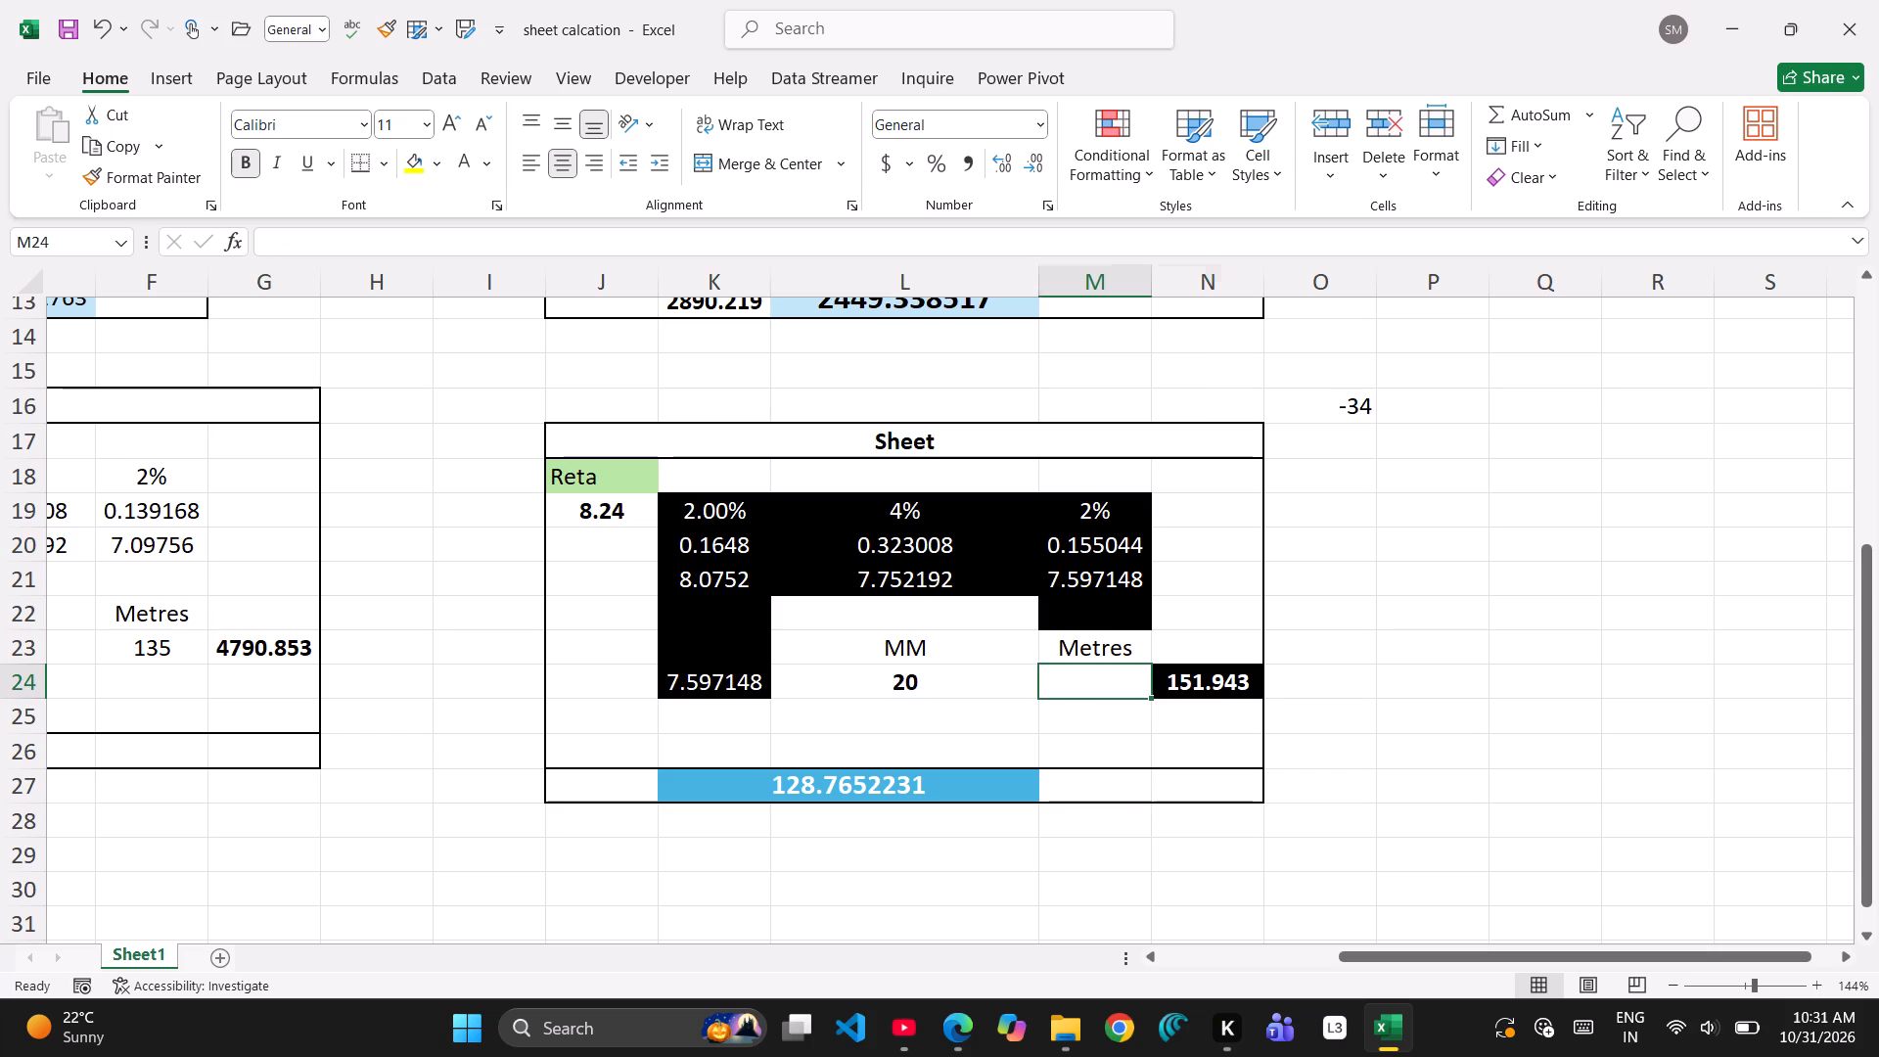
key(Right)
key(ctrl+b)
key(Down)
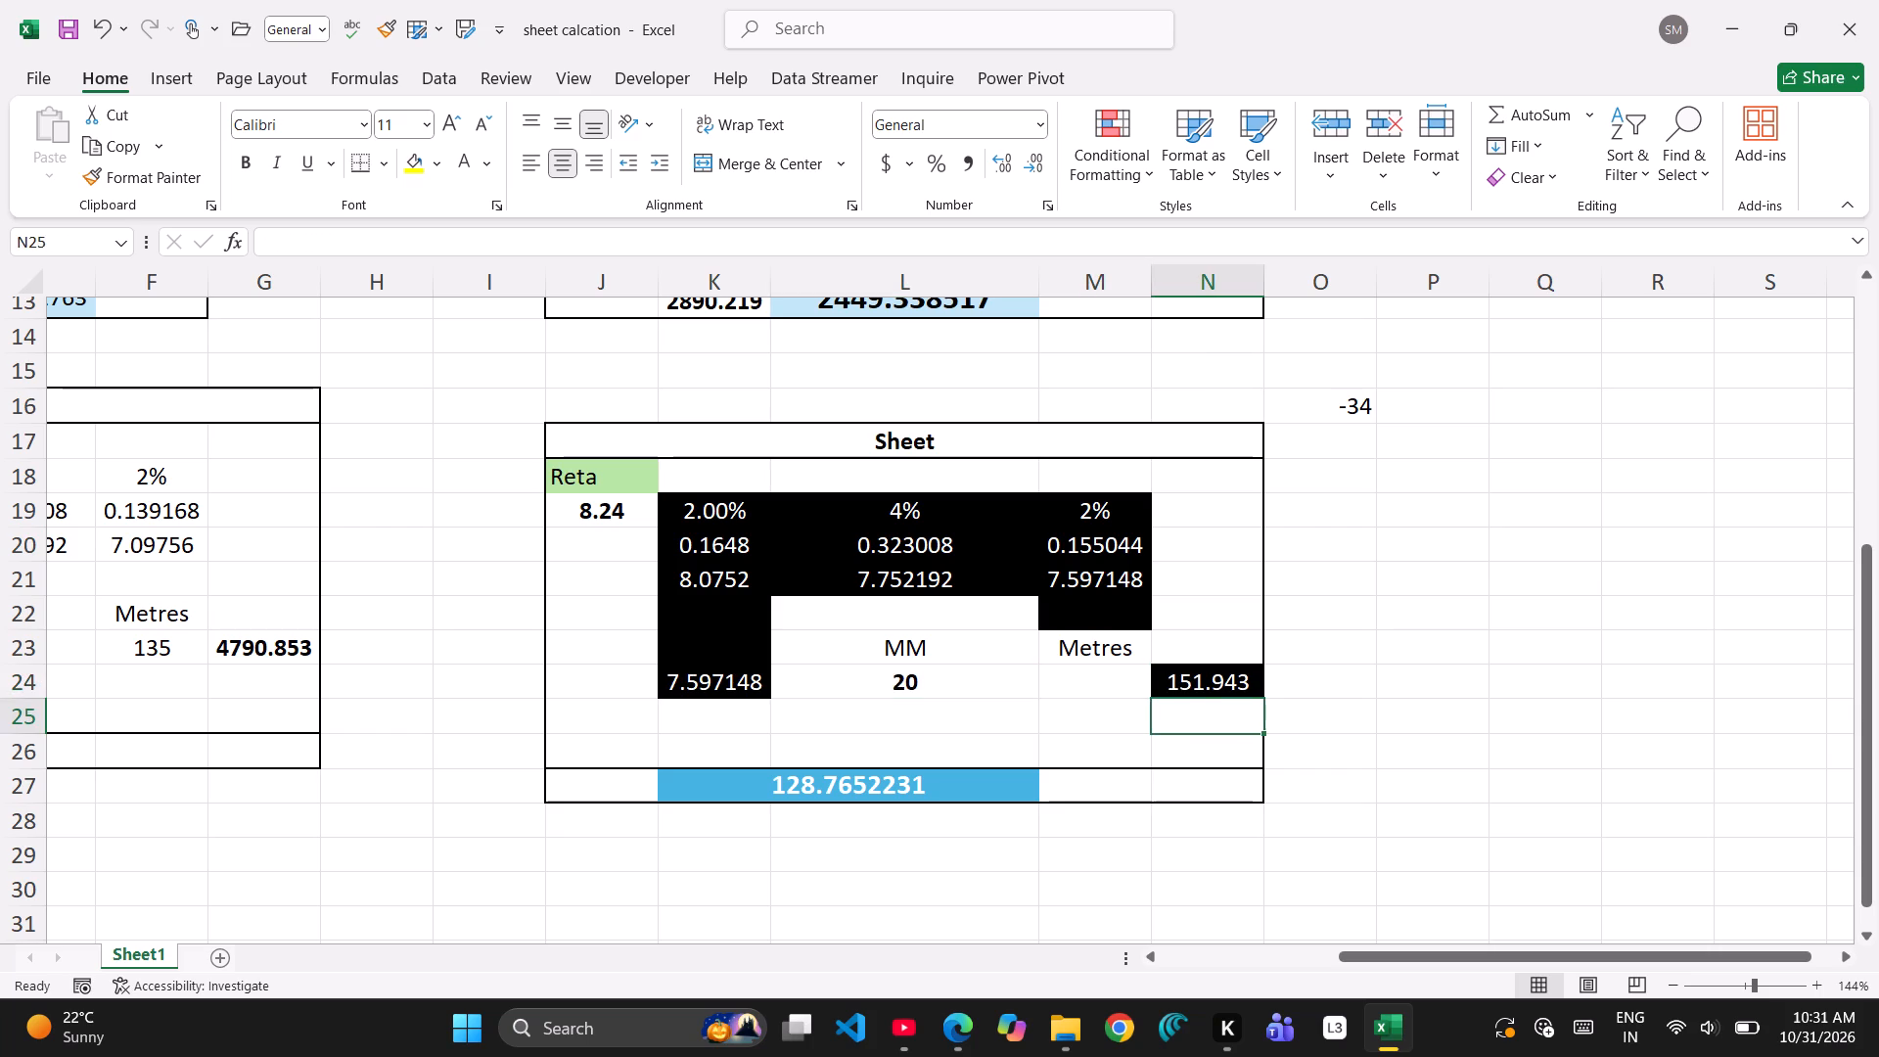
Enter the label "Ans" in cell J27, beside the final result of the Sheet table.
key(Down)
key(Left)
key(Left)
key(Left)
key(Down)
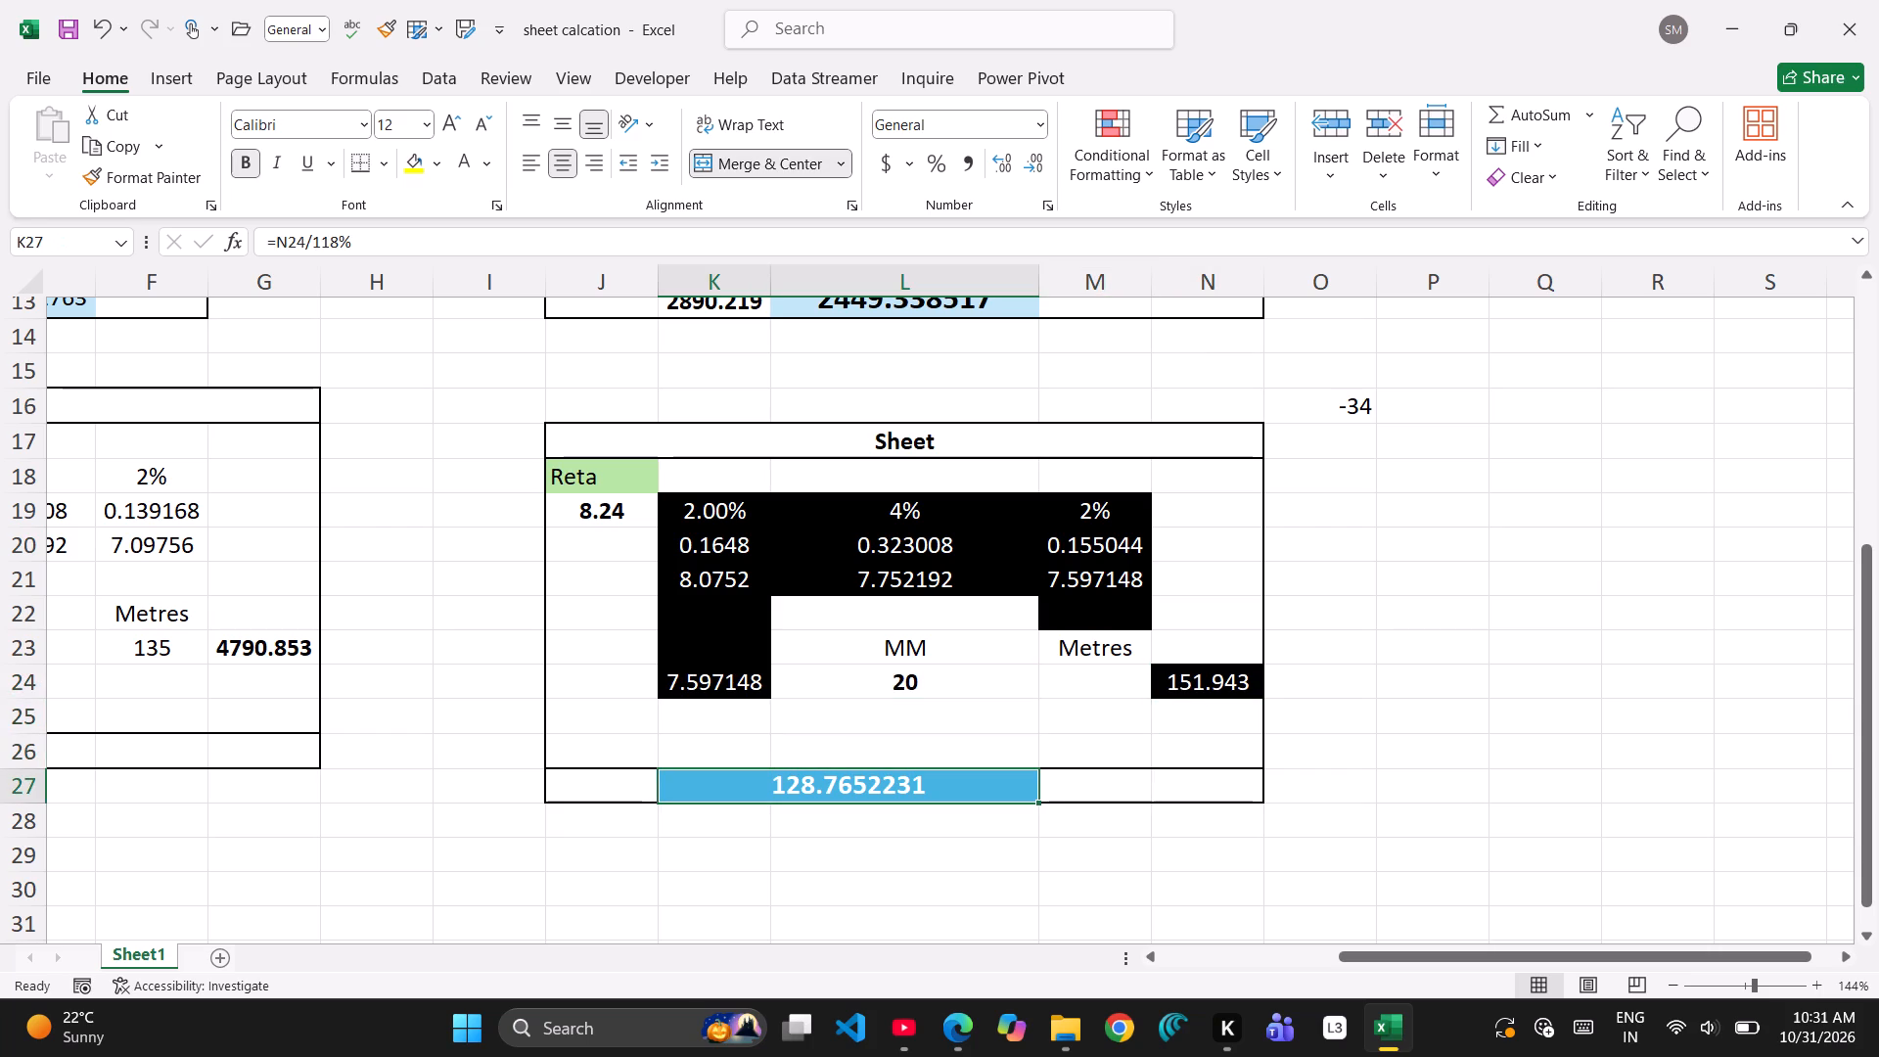
double_click(570, 788)
text(Ans)
key(Return)
key(backslash)
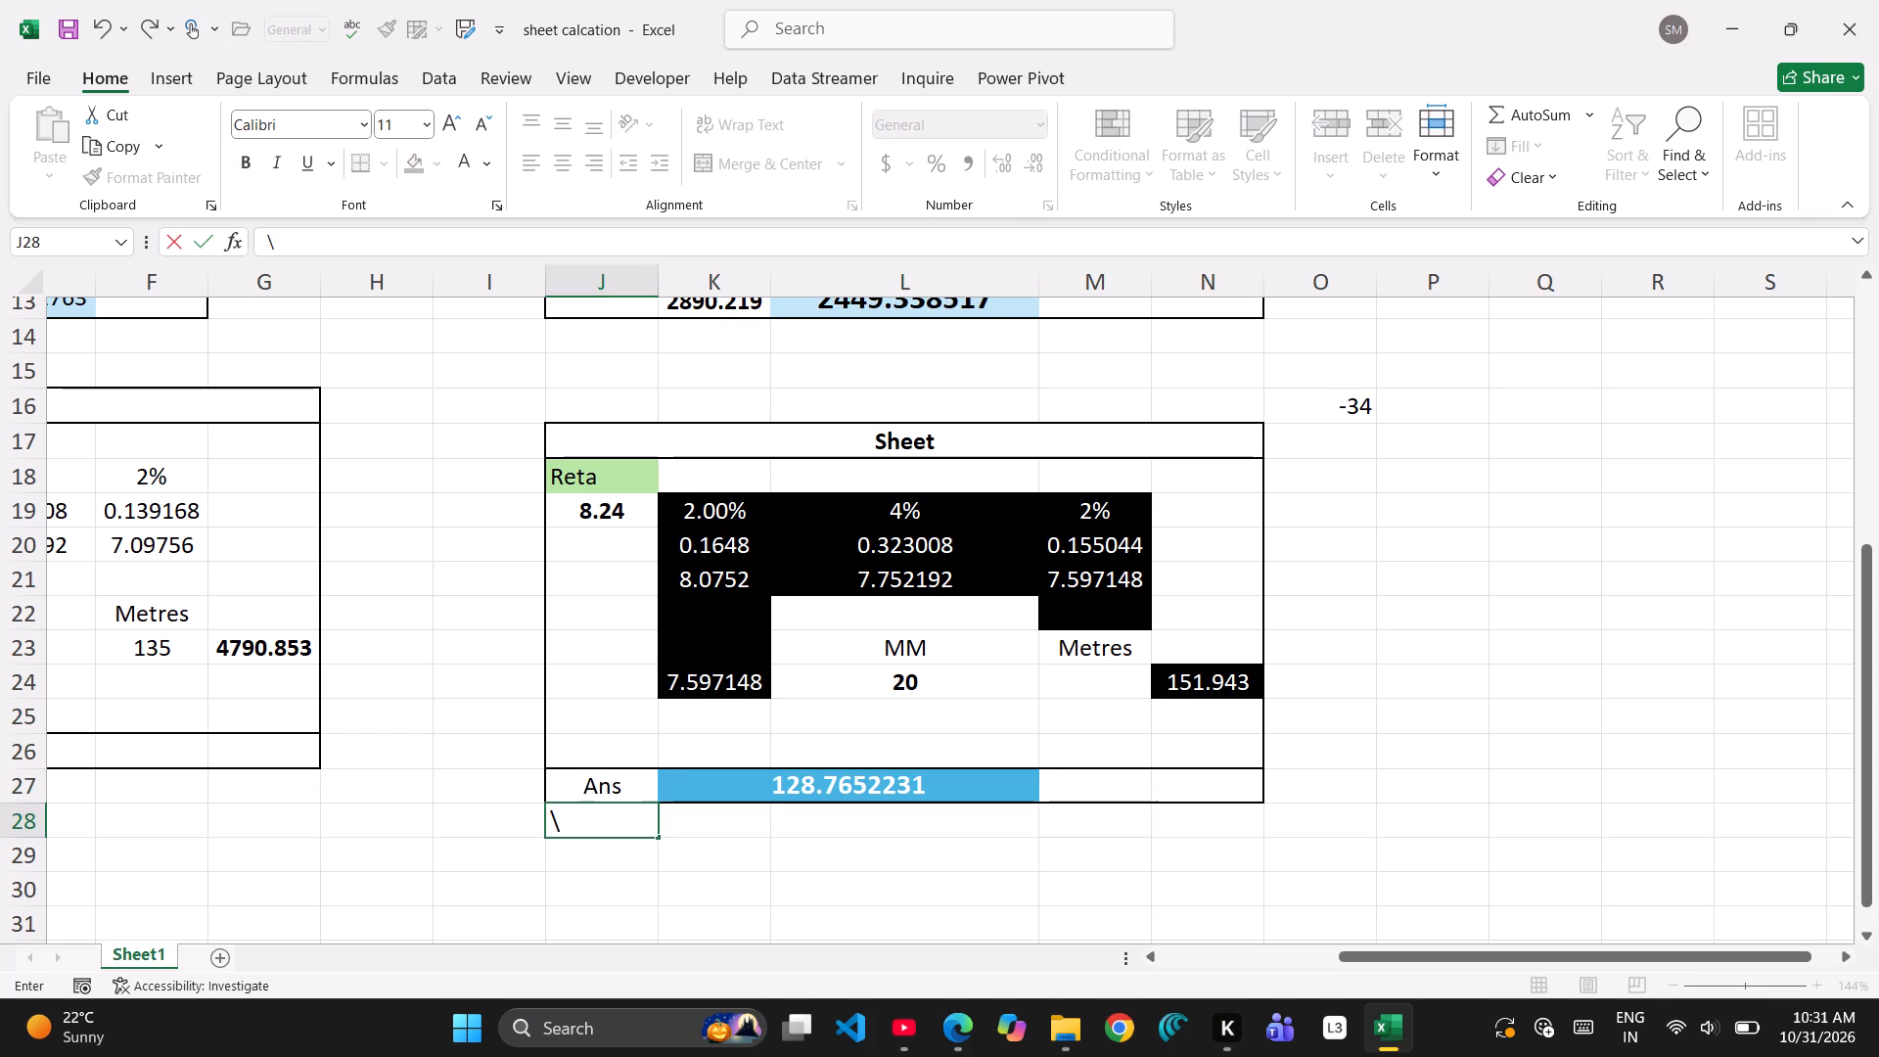
key(BackSpace)
Format the "Ans" label in J27 as bold with the Arial Rounded MT Bold font.
key(Up)
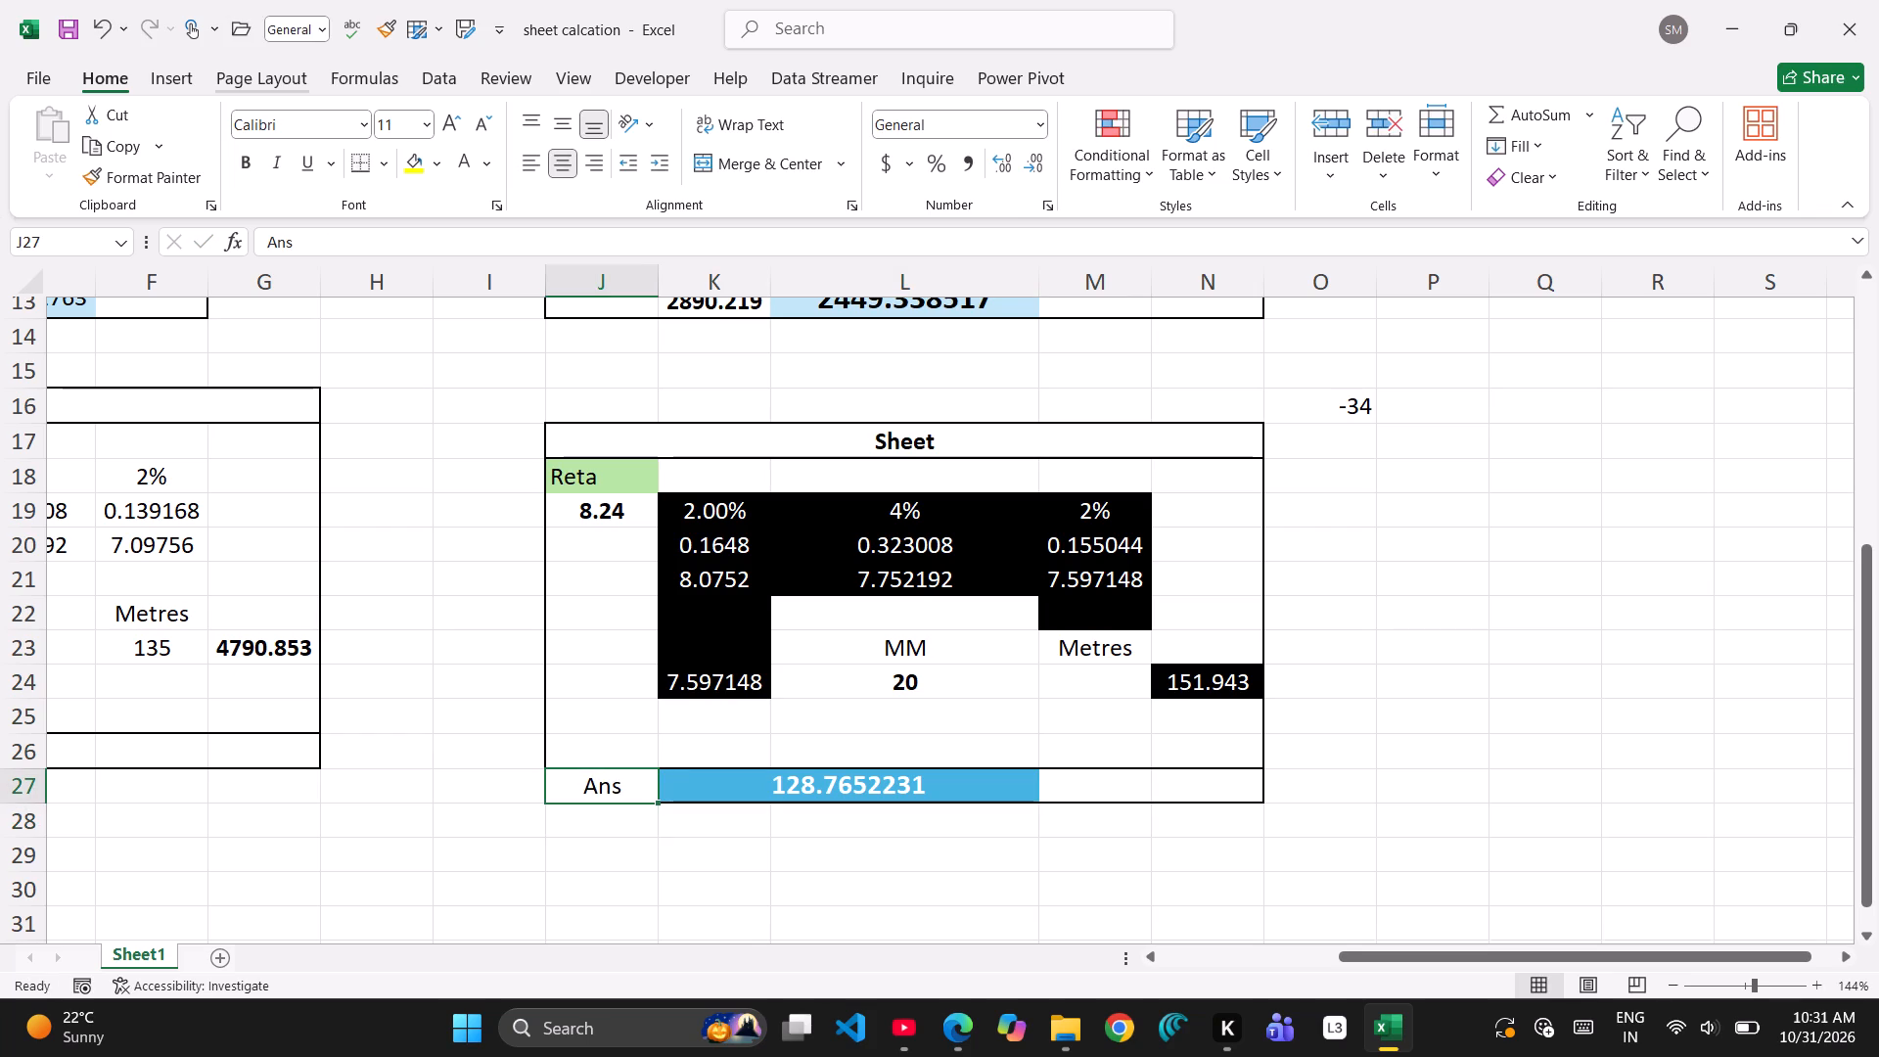
click(241, 152)
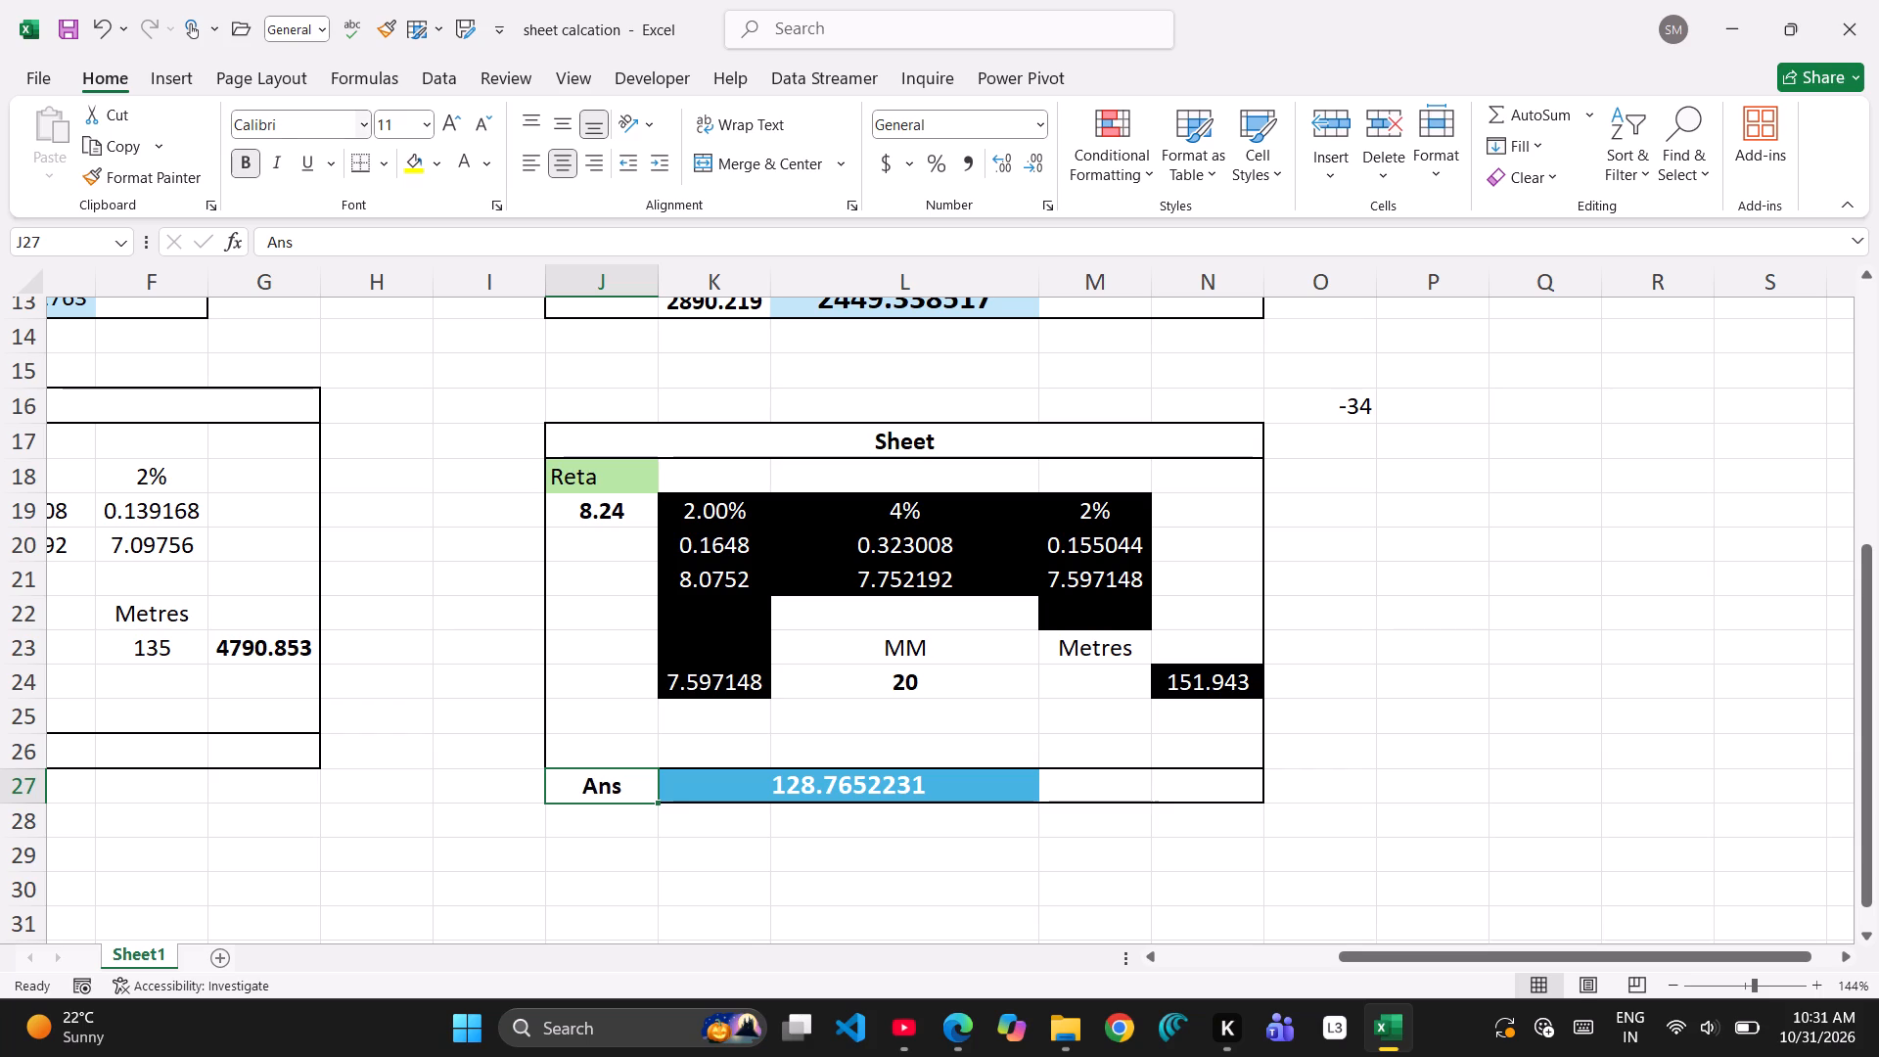
click(363, 126)
scroll(355, 304, up, 6)
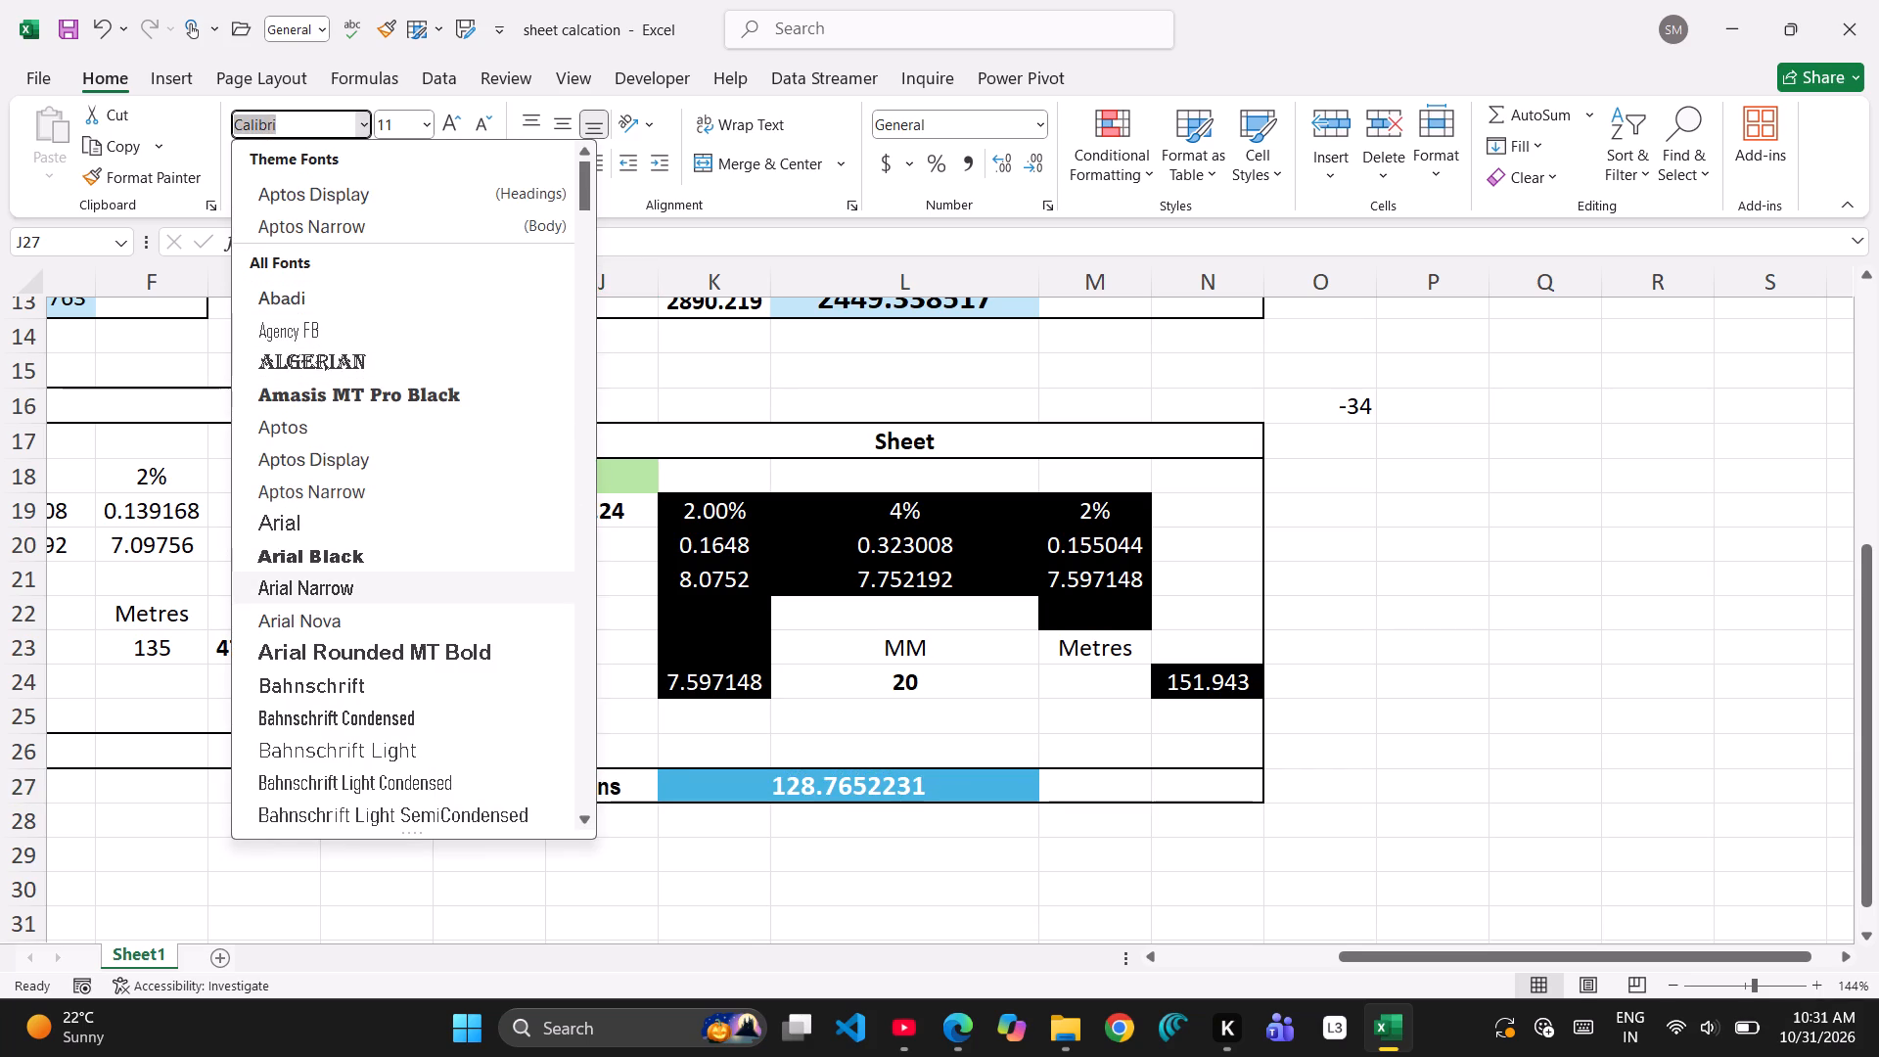
click(422, 663)
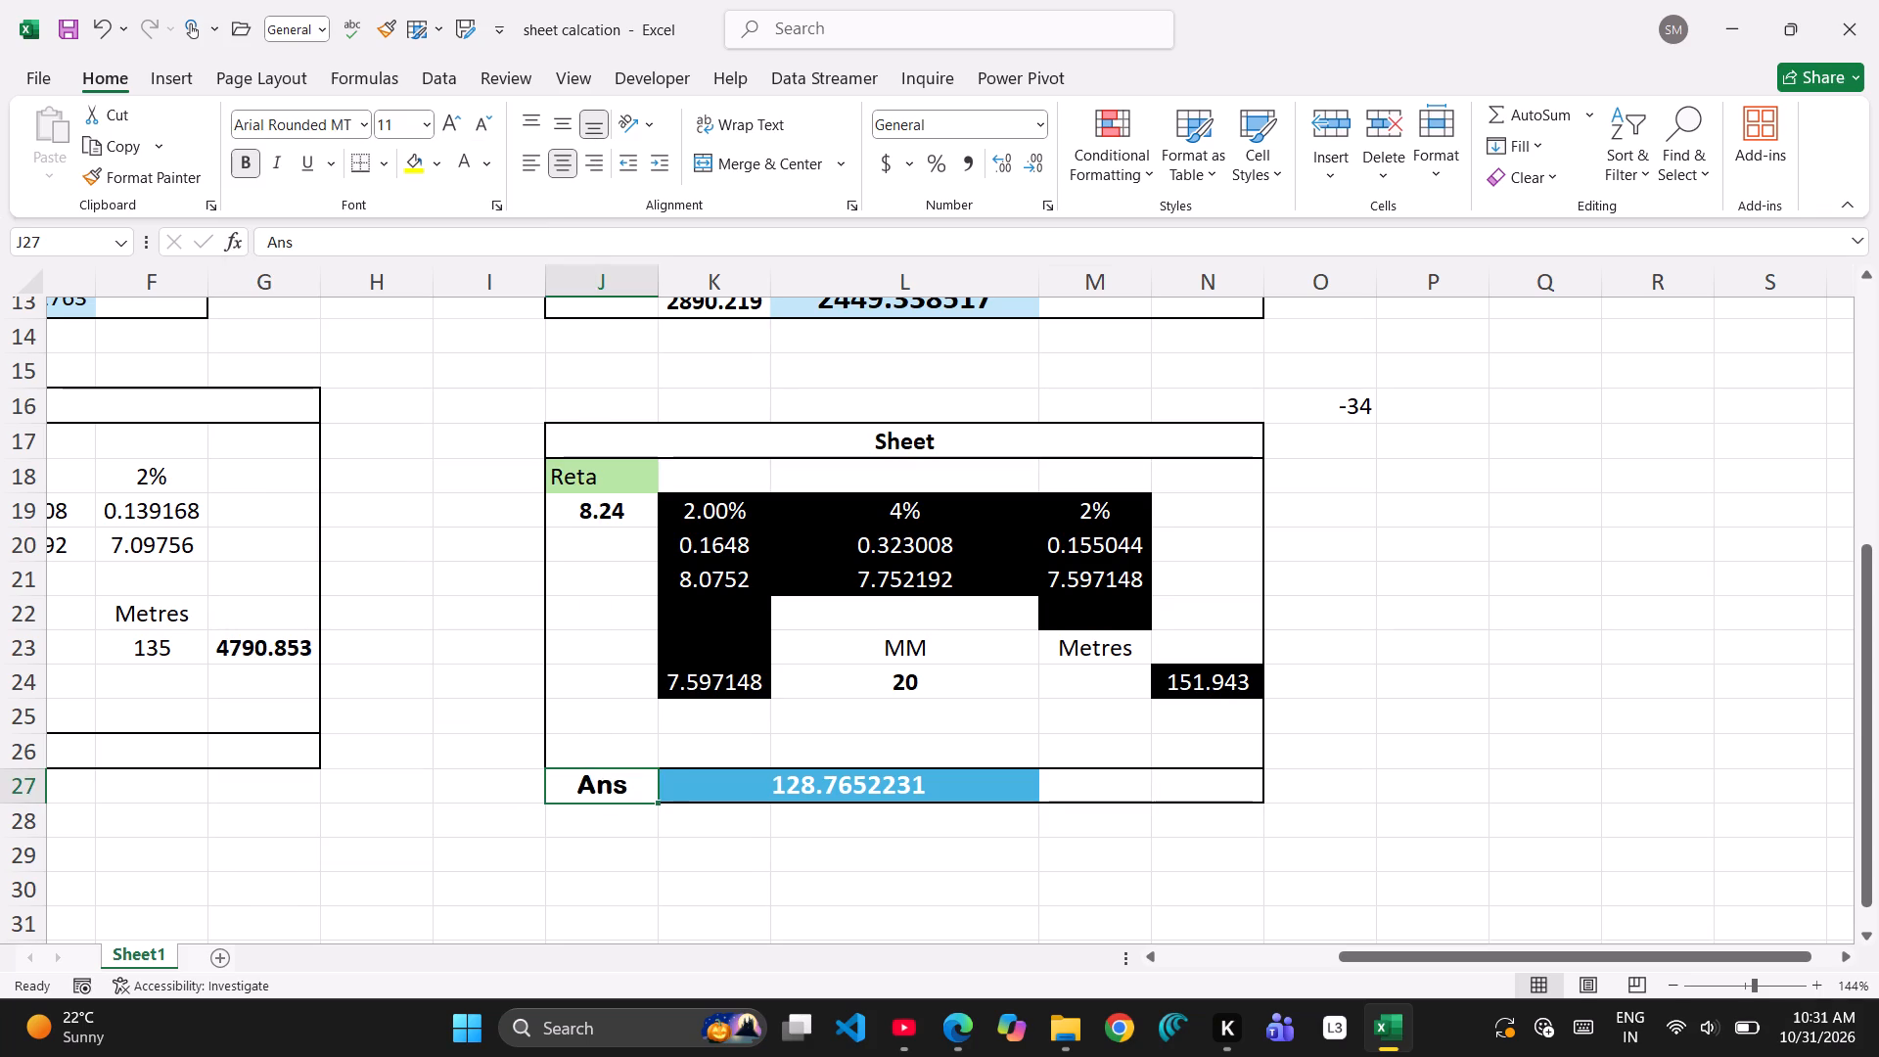
click(1067, 783)
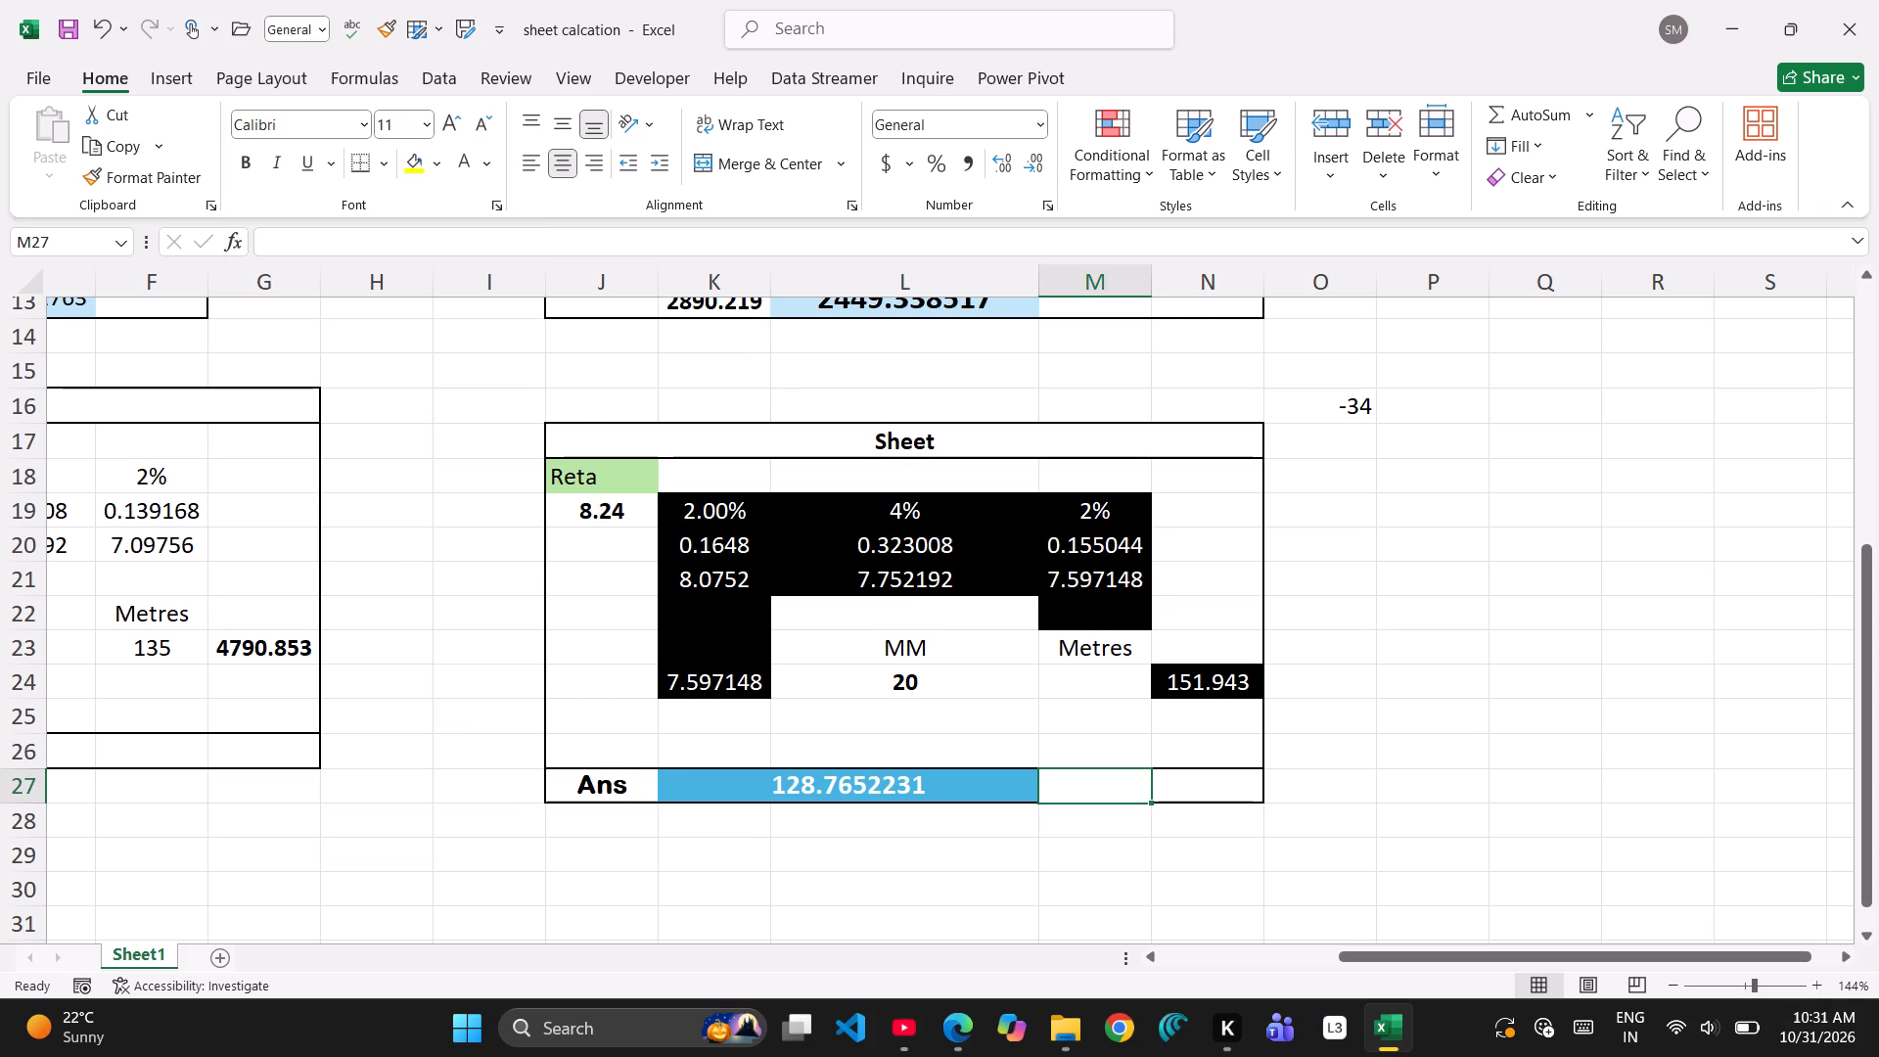
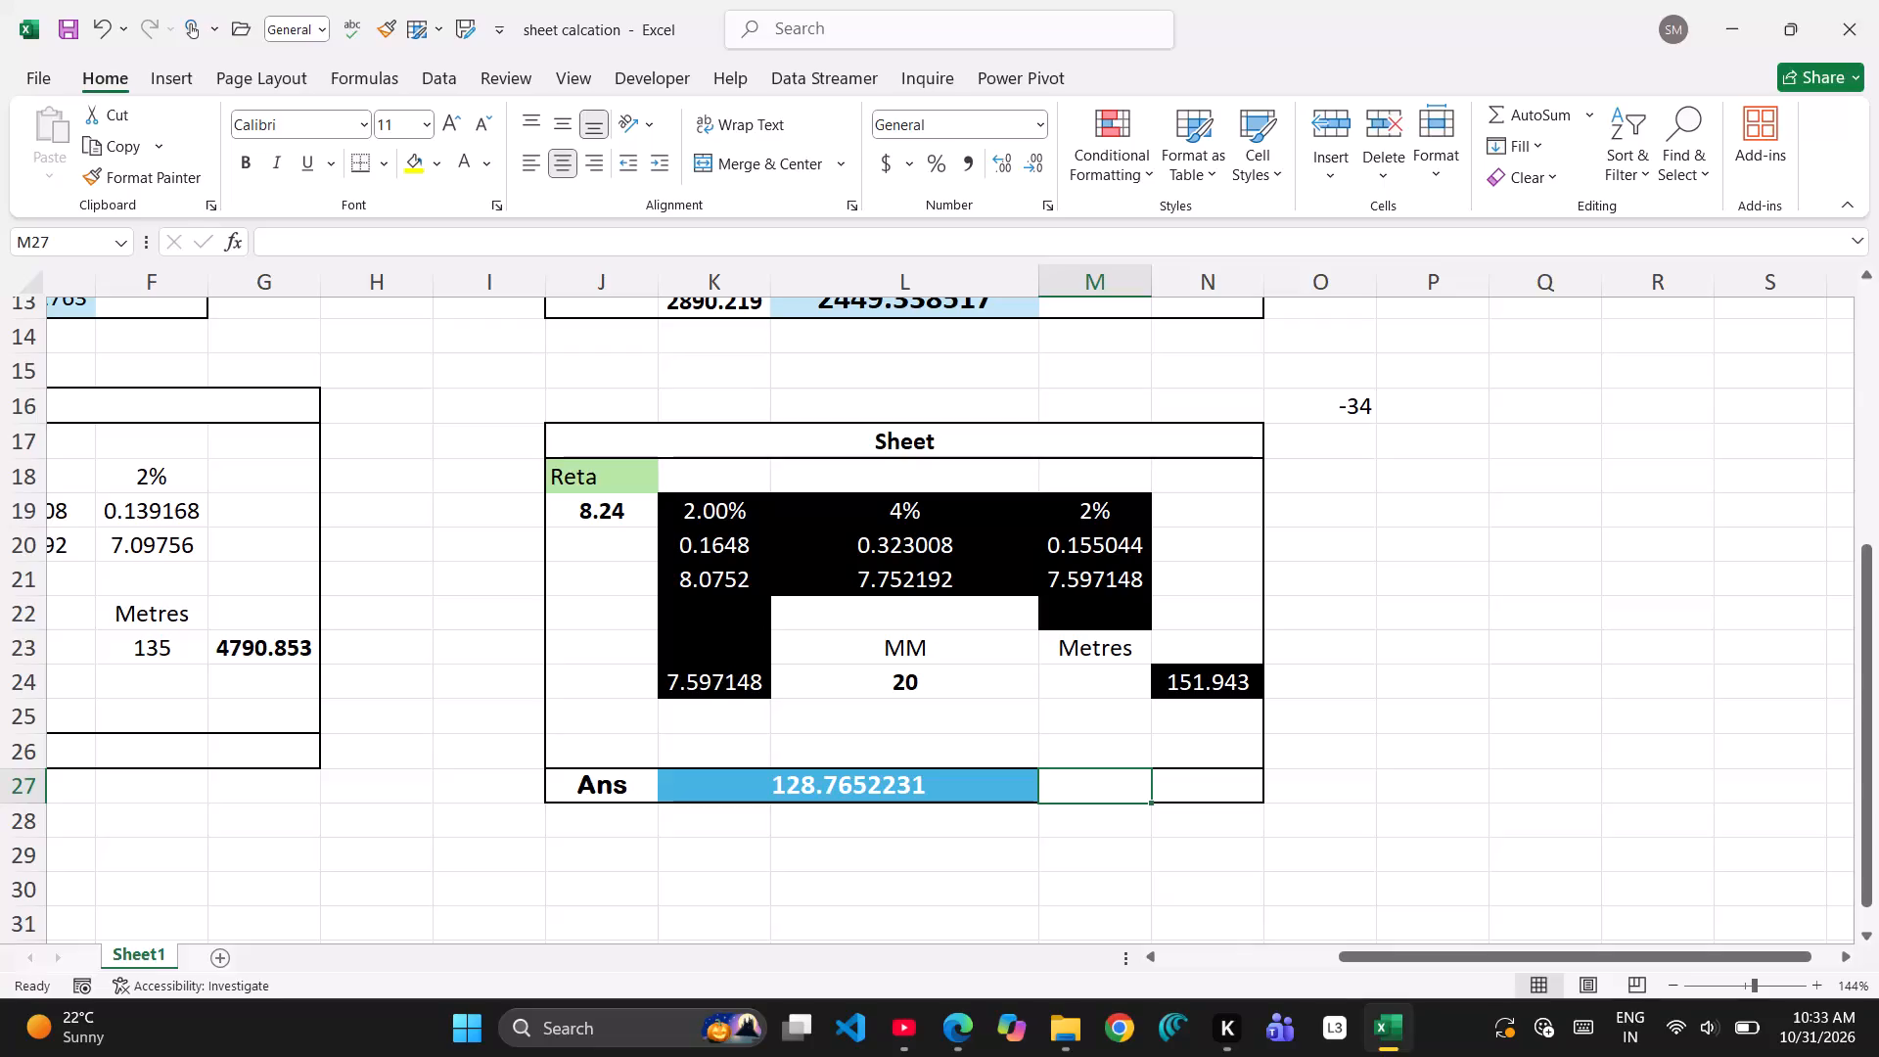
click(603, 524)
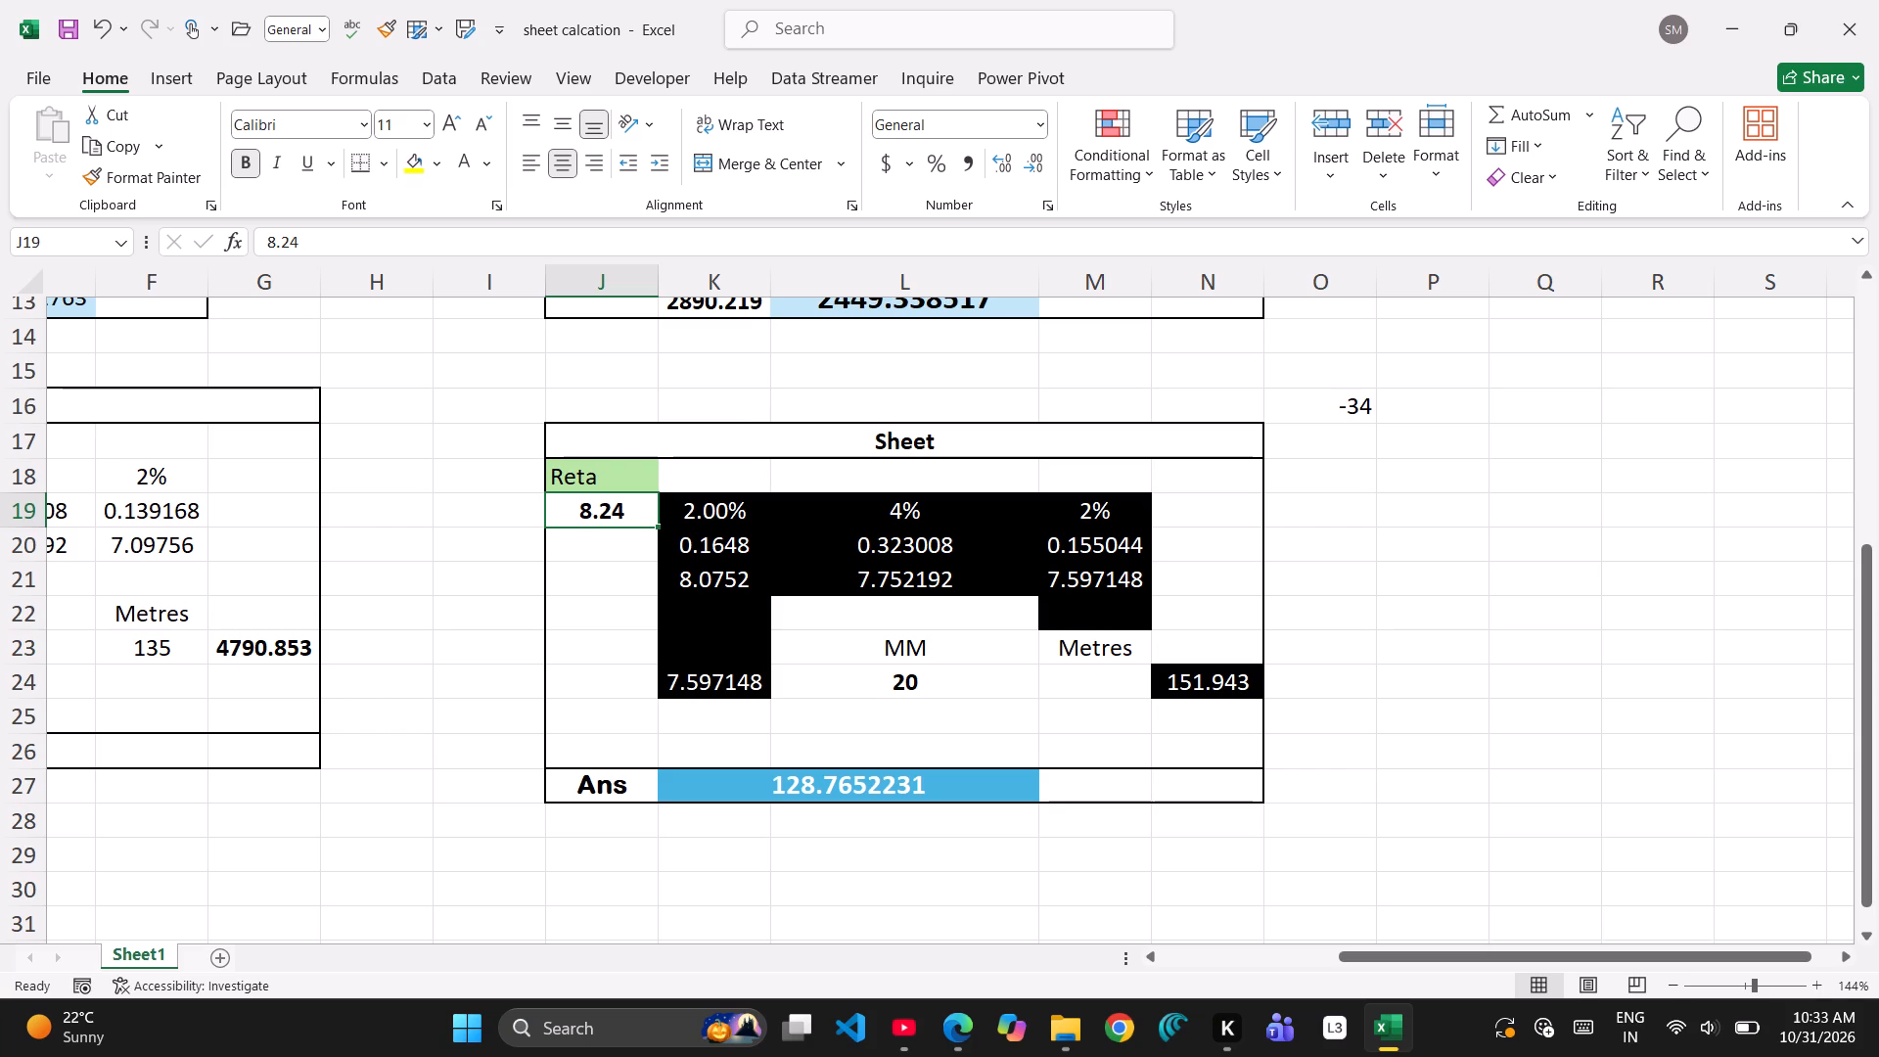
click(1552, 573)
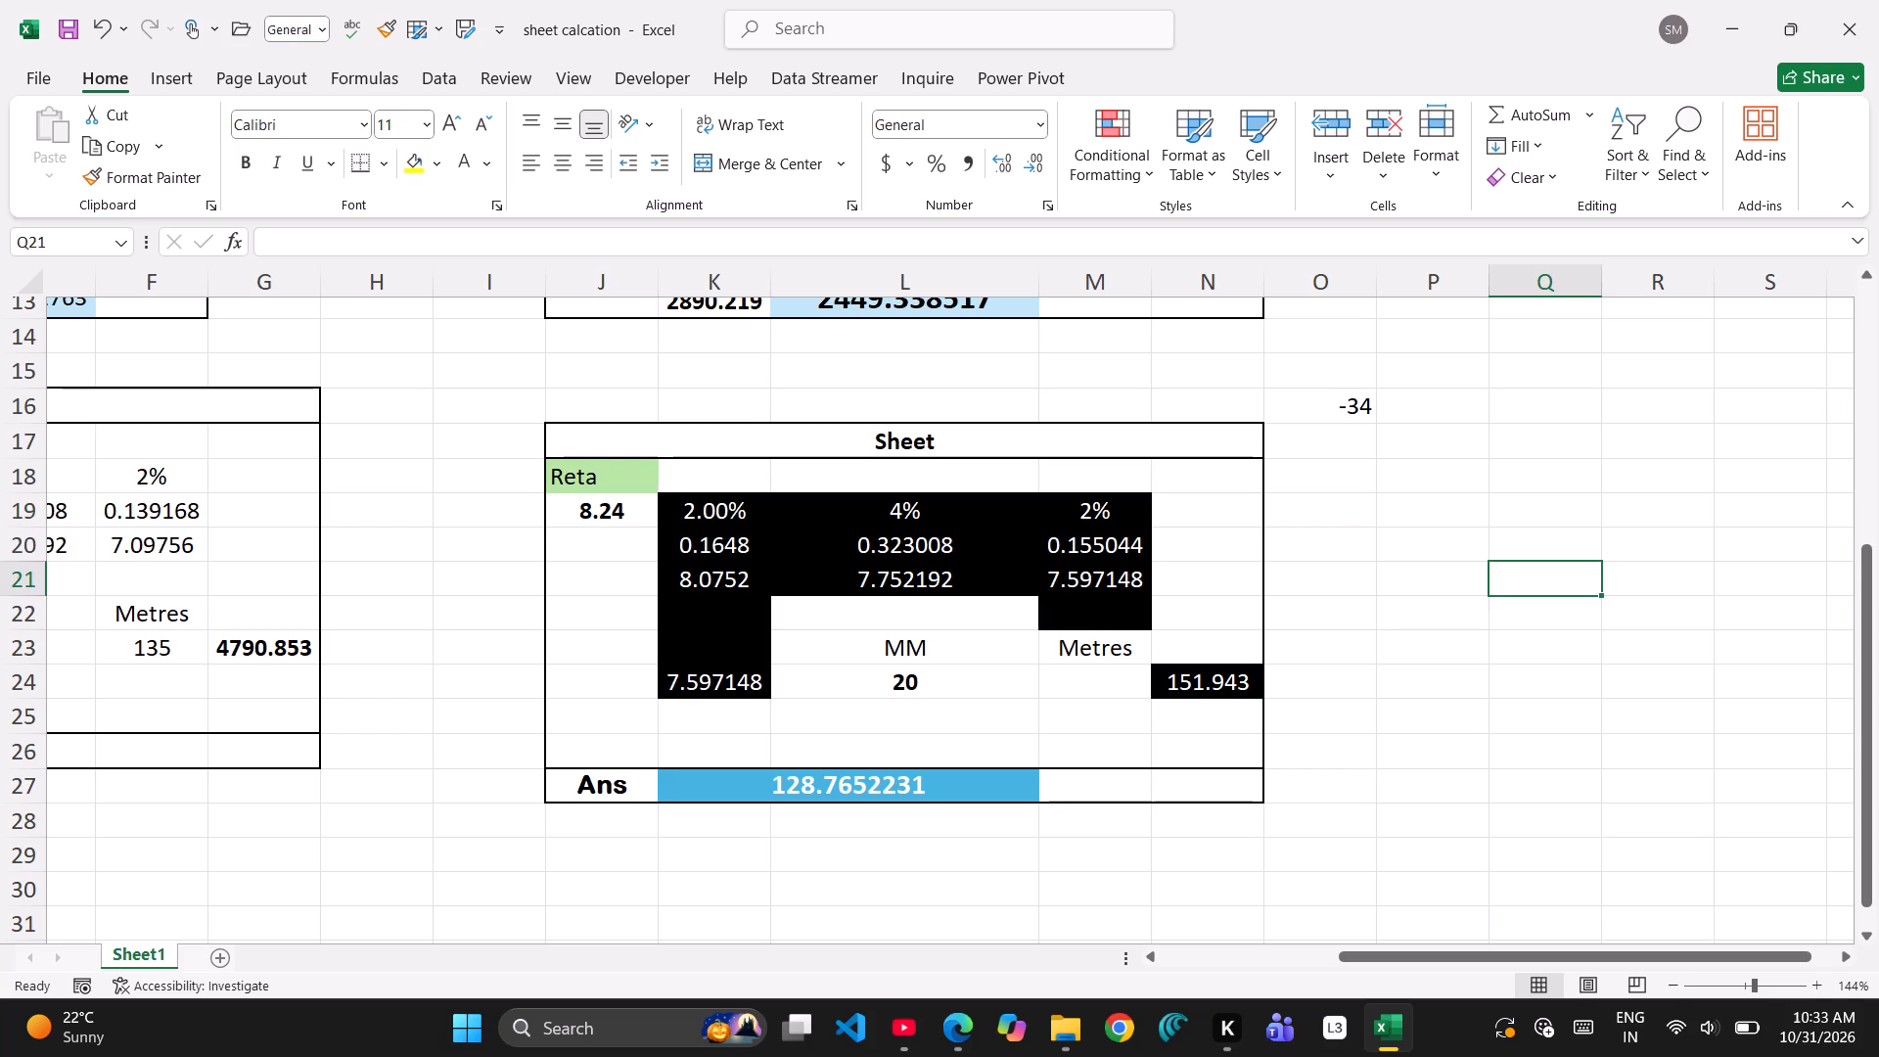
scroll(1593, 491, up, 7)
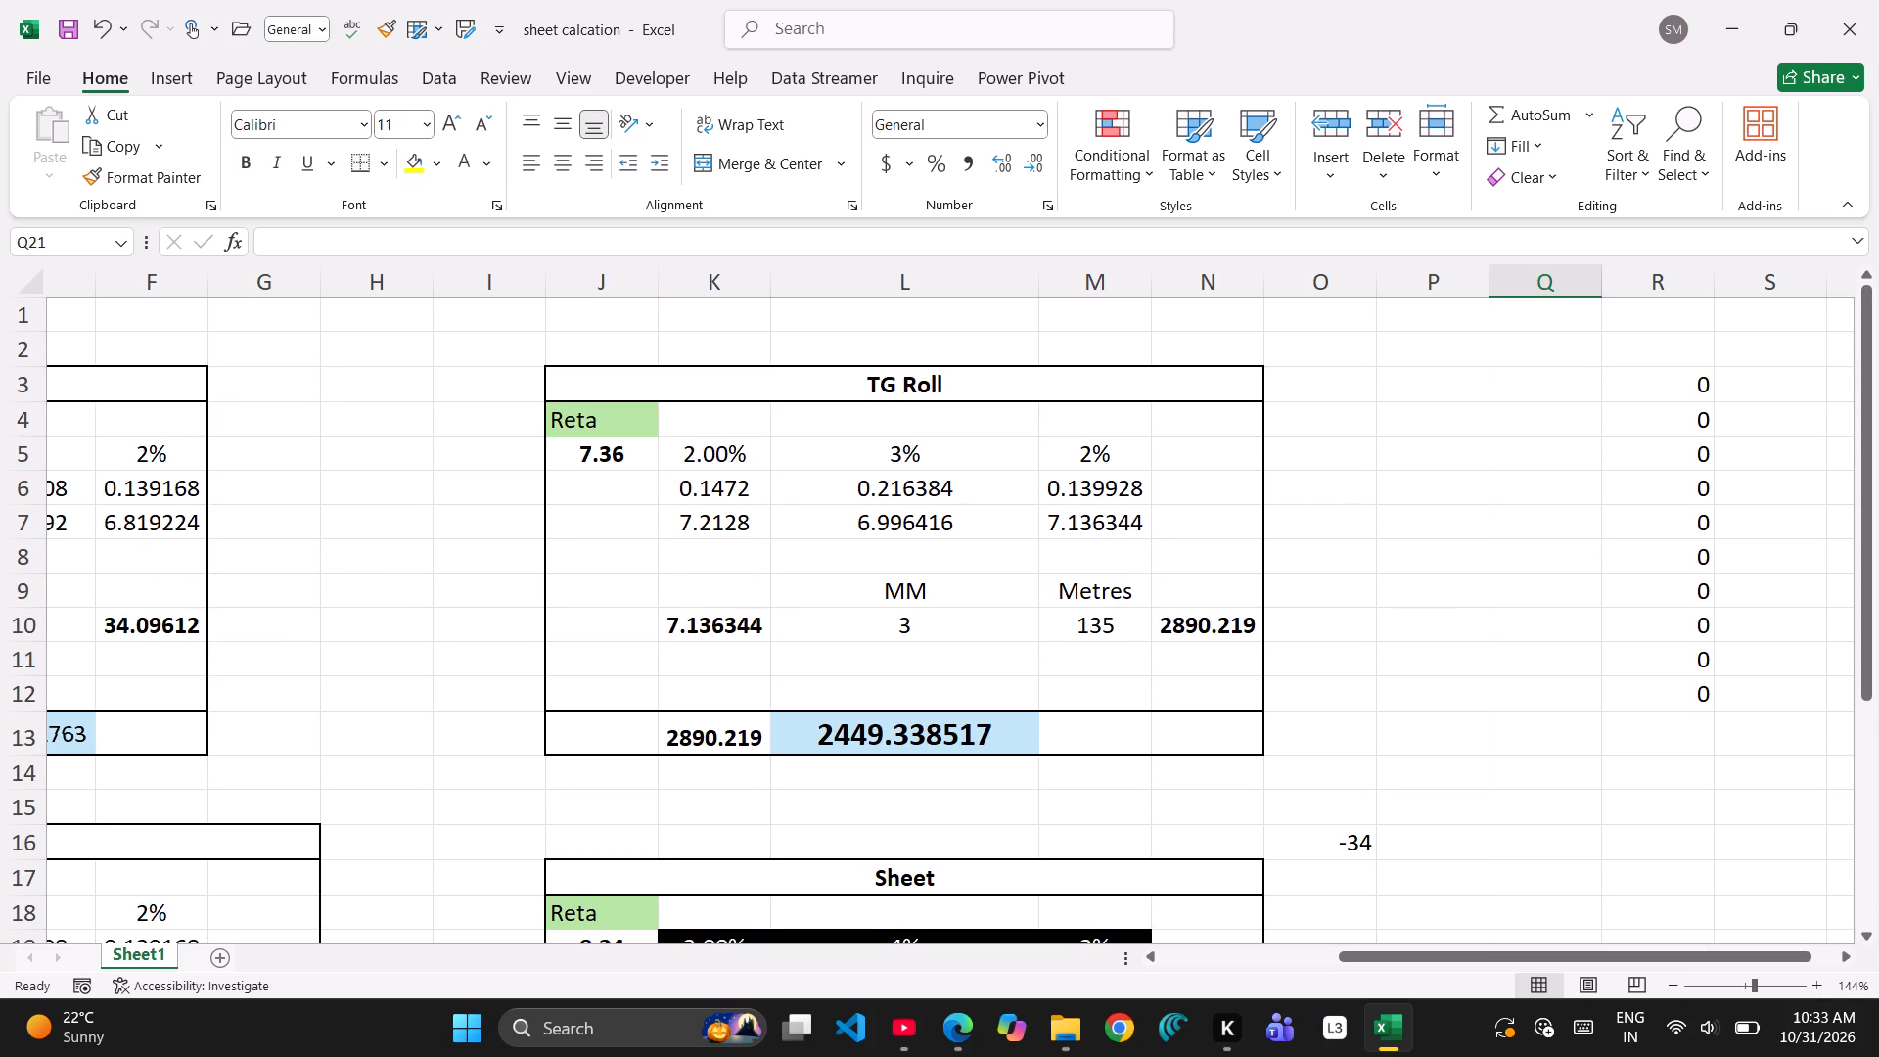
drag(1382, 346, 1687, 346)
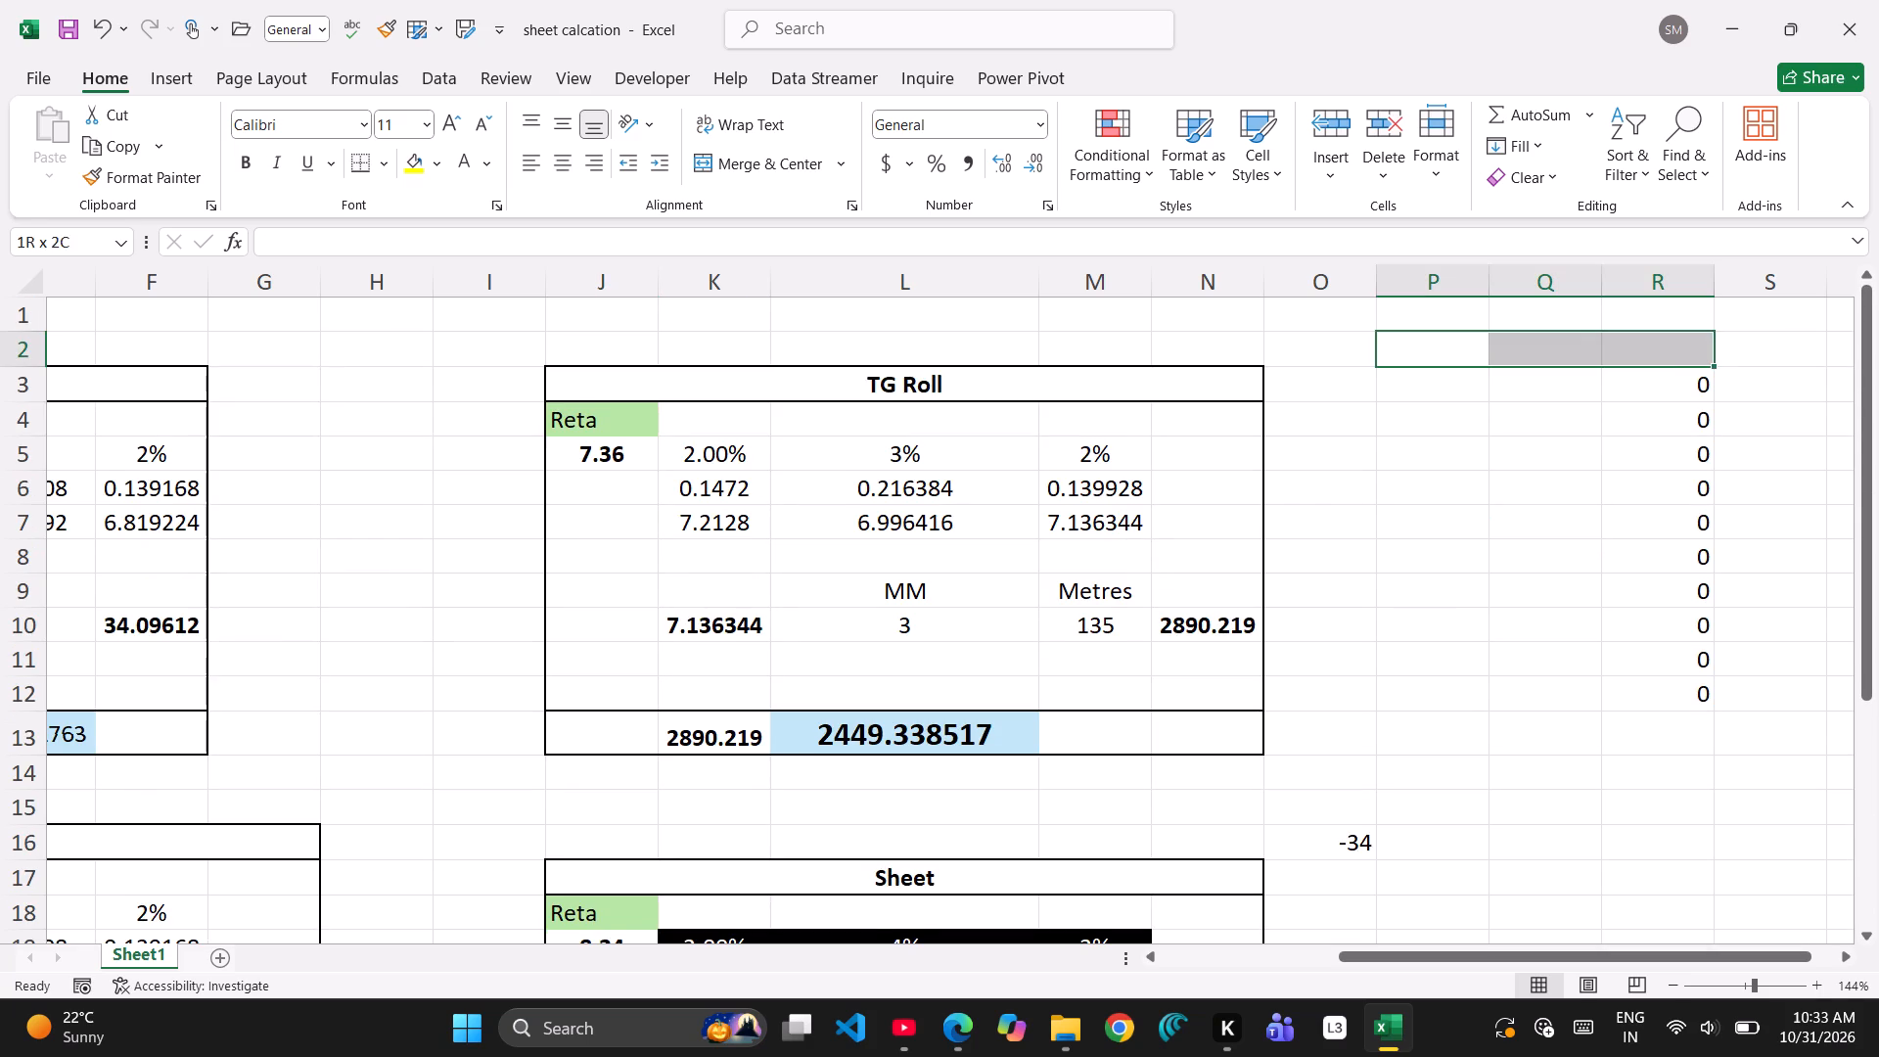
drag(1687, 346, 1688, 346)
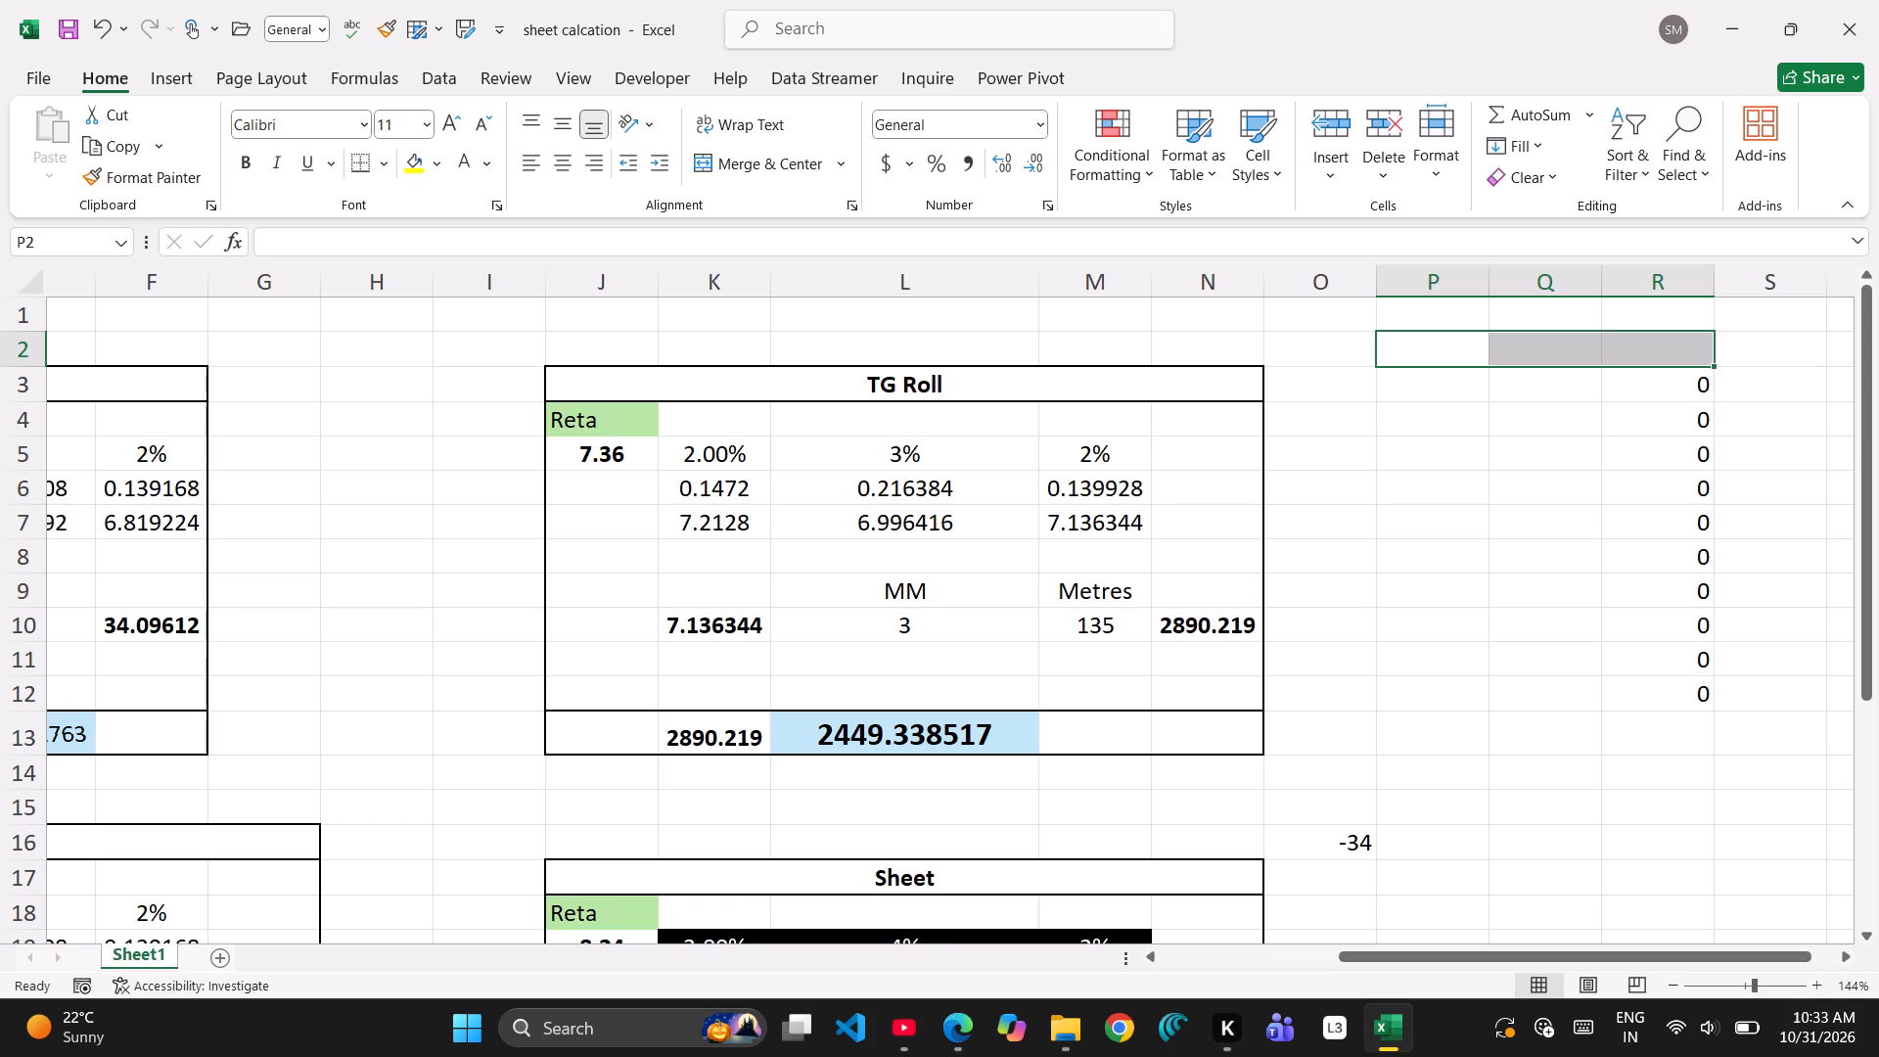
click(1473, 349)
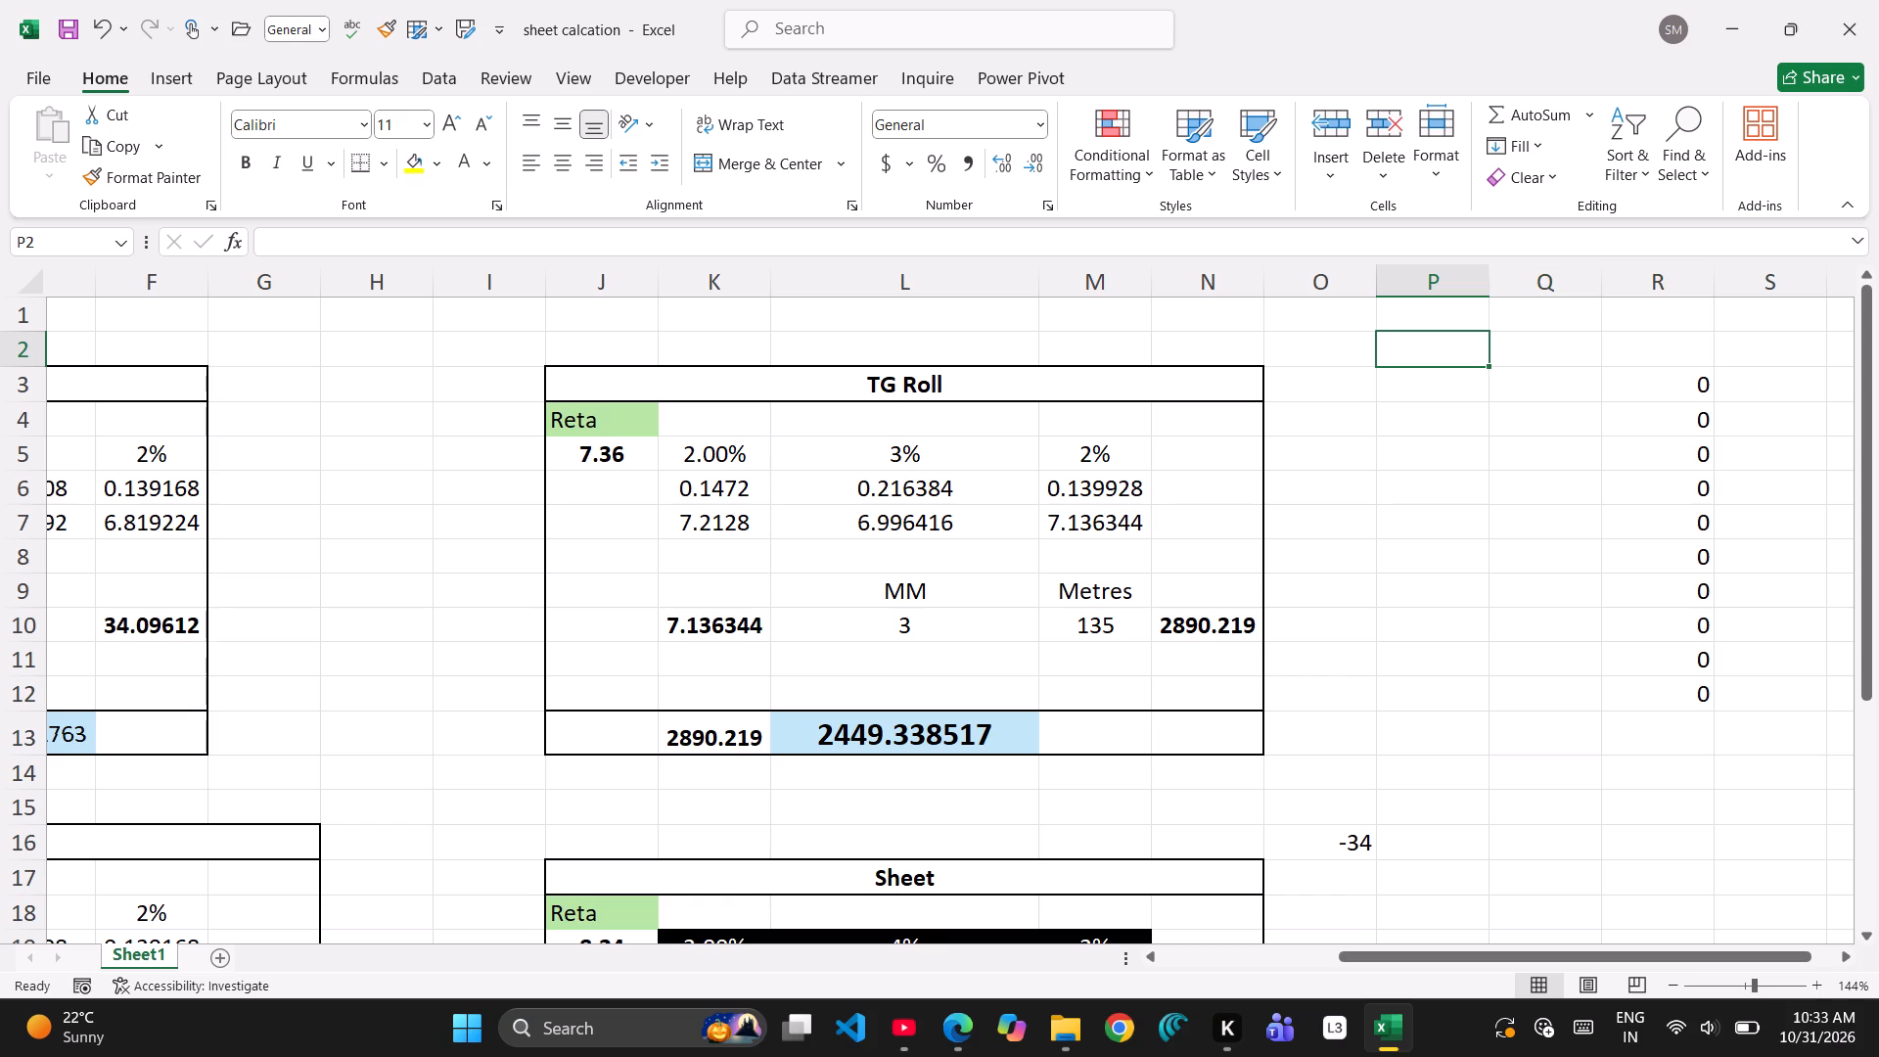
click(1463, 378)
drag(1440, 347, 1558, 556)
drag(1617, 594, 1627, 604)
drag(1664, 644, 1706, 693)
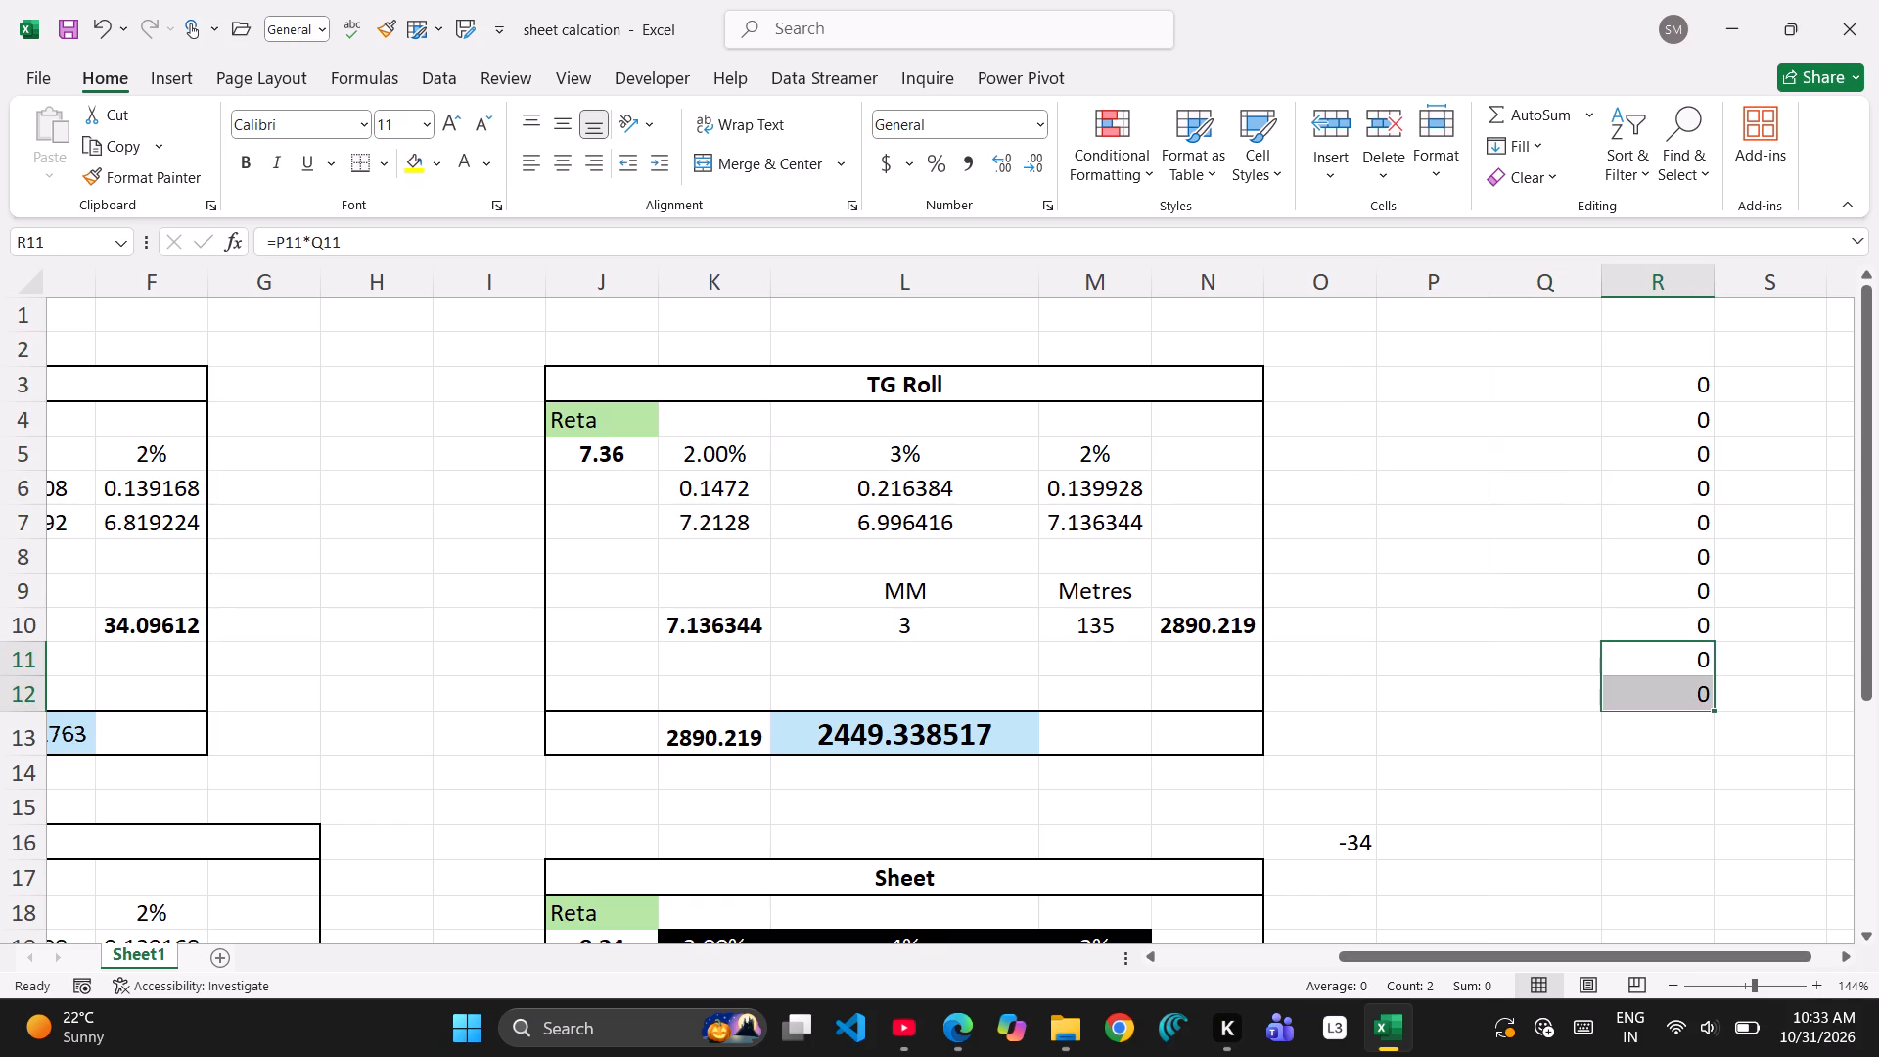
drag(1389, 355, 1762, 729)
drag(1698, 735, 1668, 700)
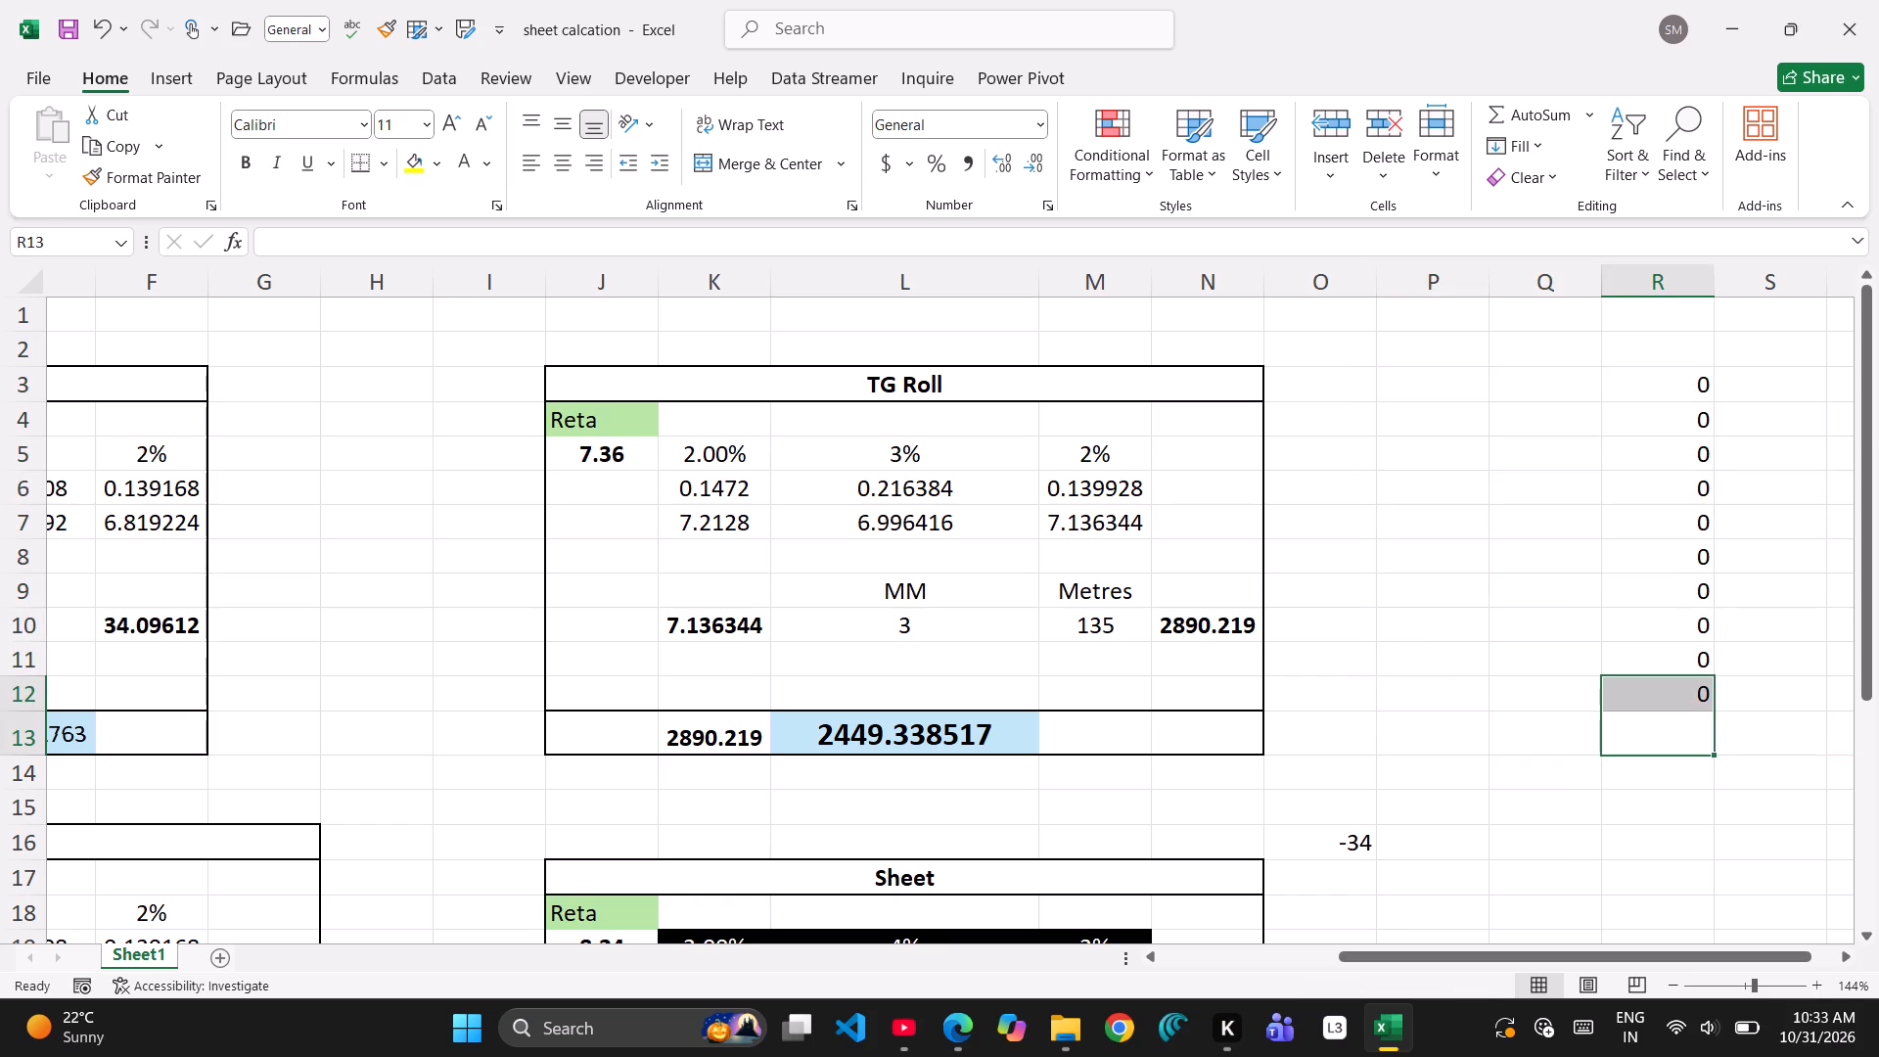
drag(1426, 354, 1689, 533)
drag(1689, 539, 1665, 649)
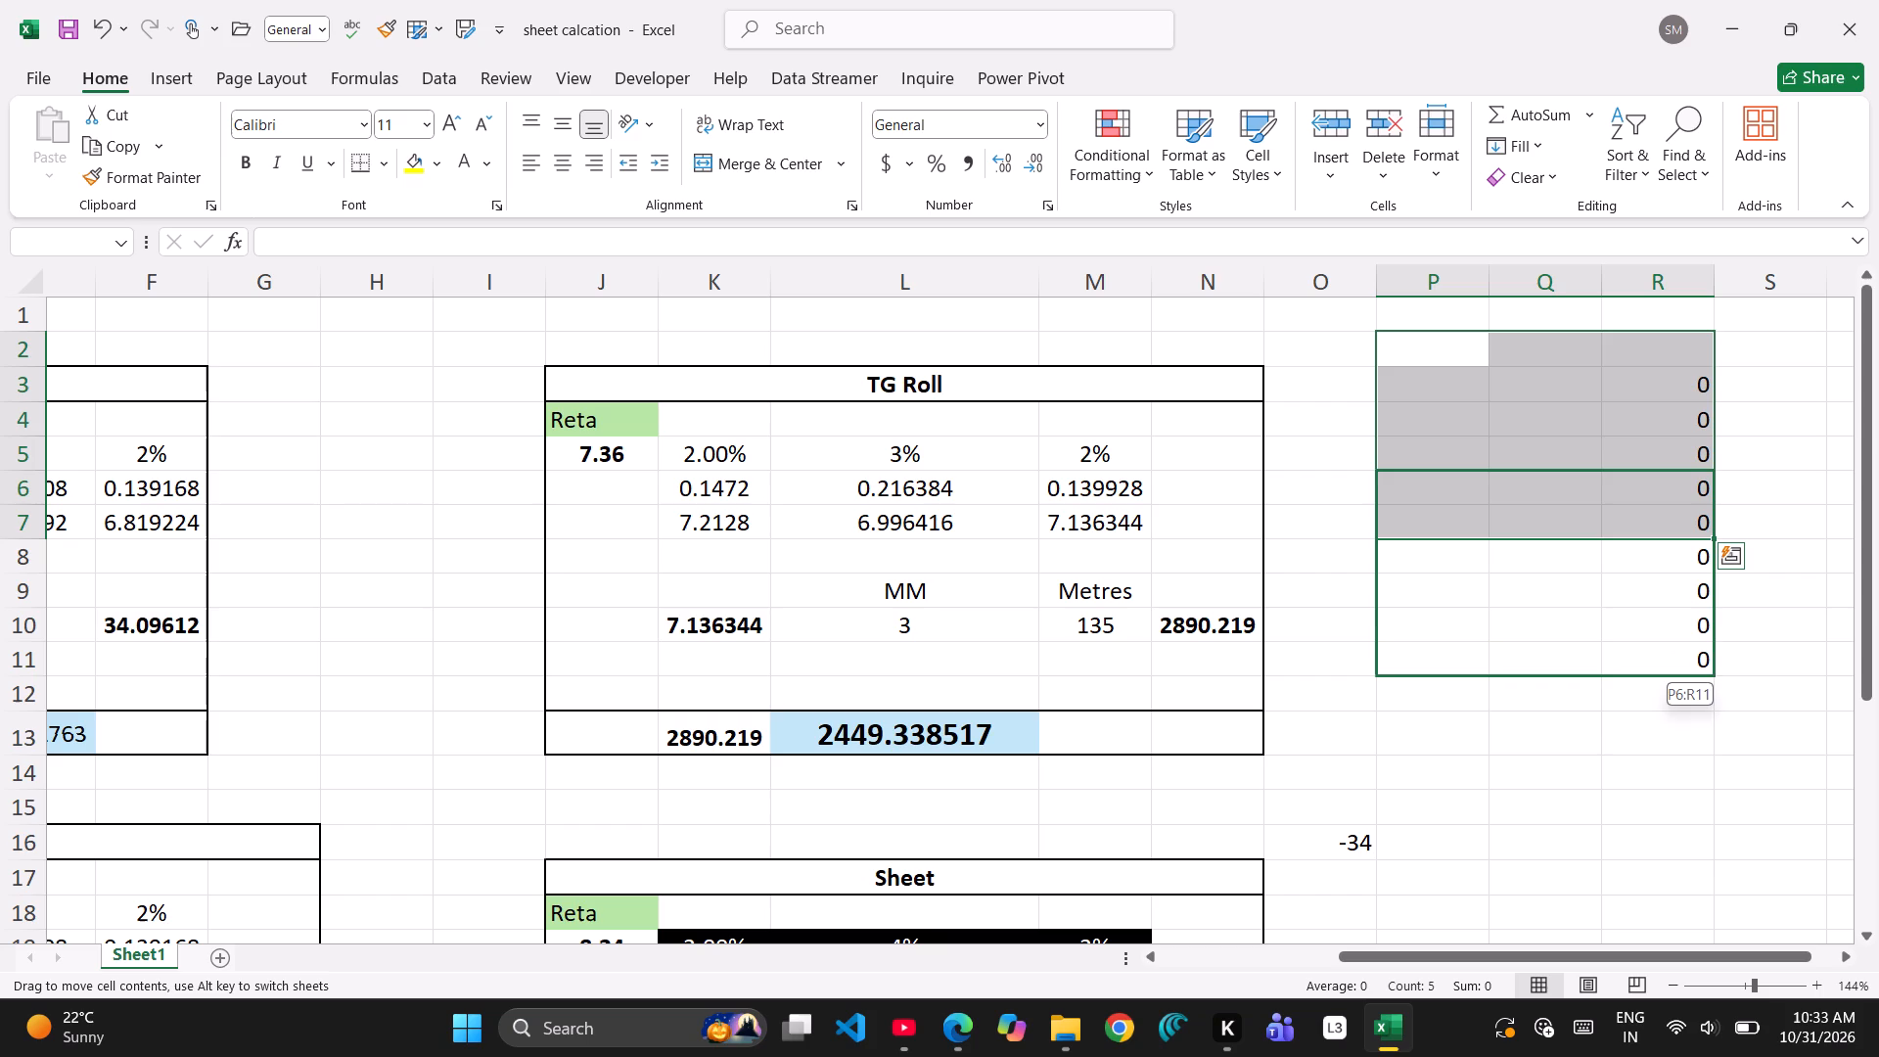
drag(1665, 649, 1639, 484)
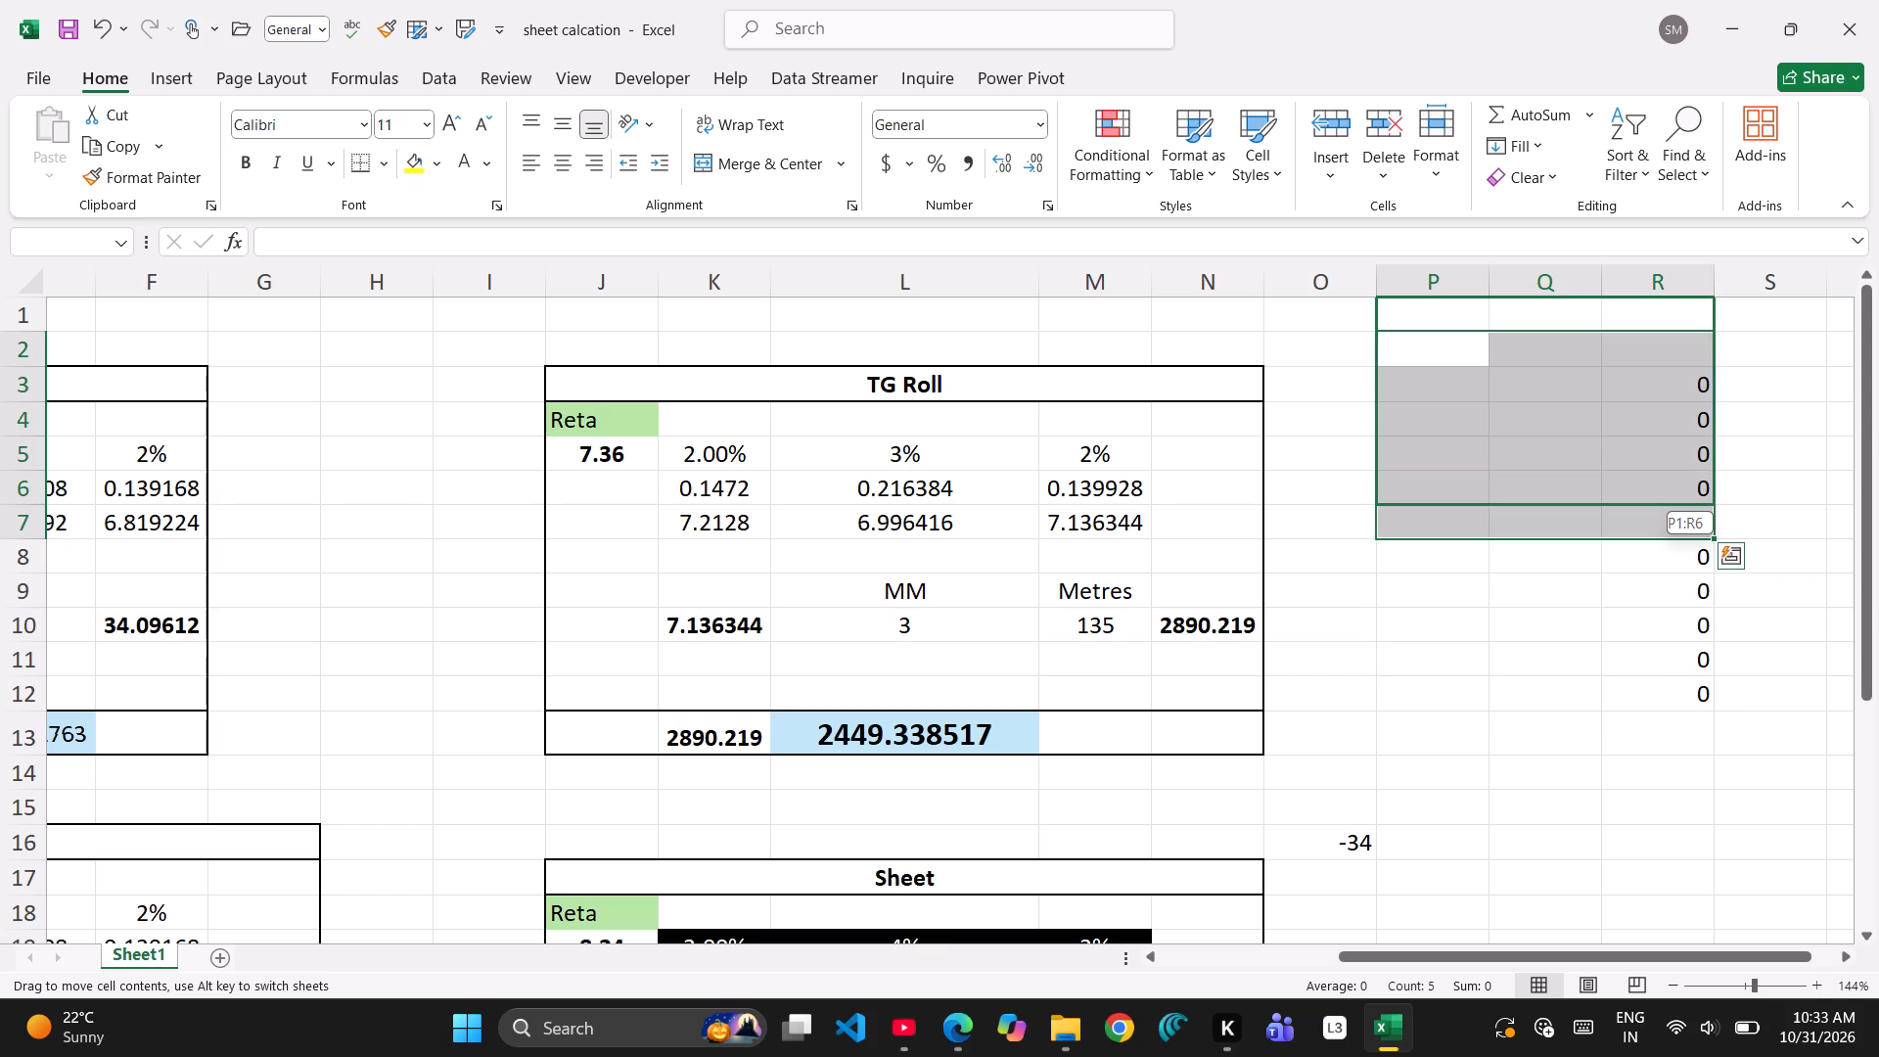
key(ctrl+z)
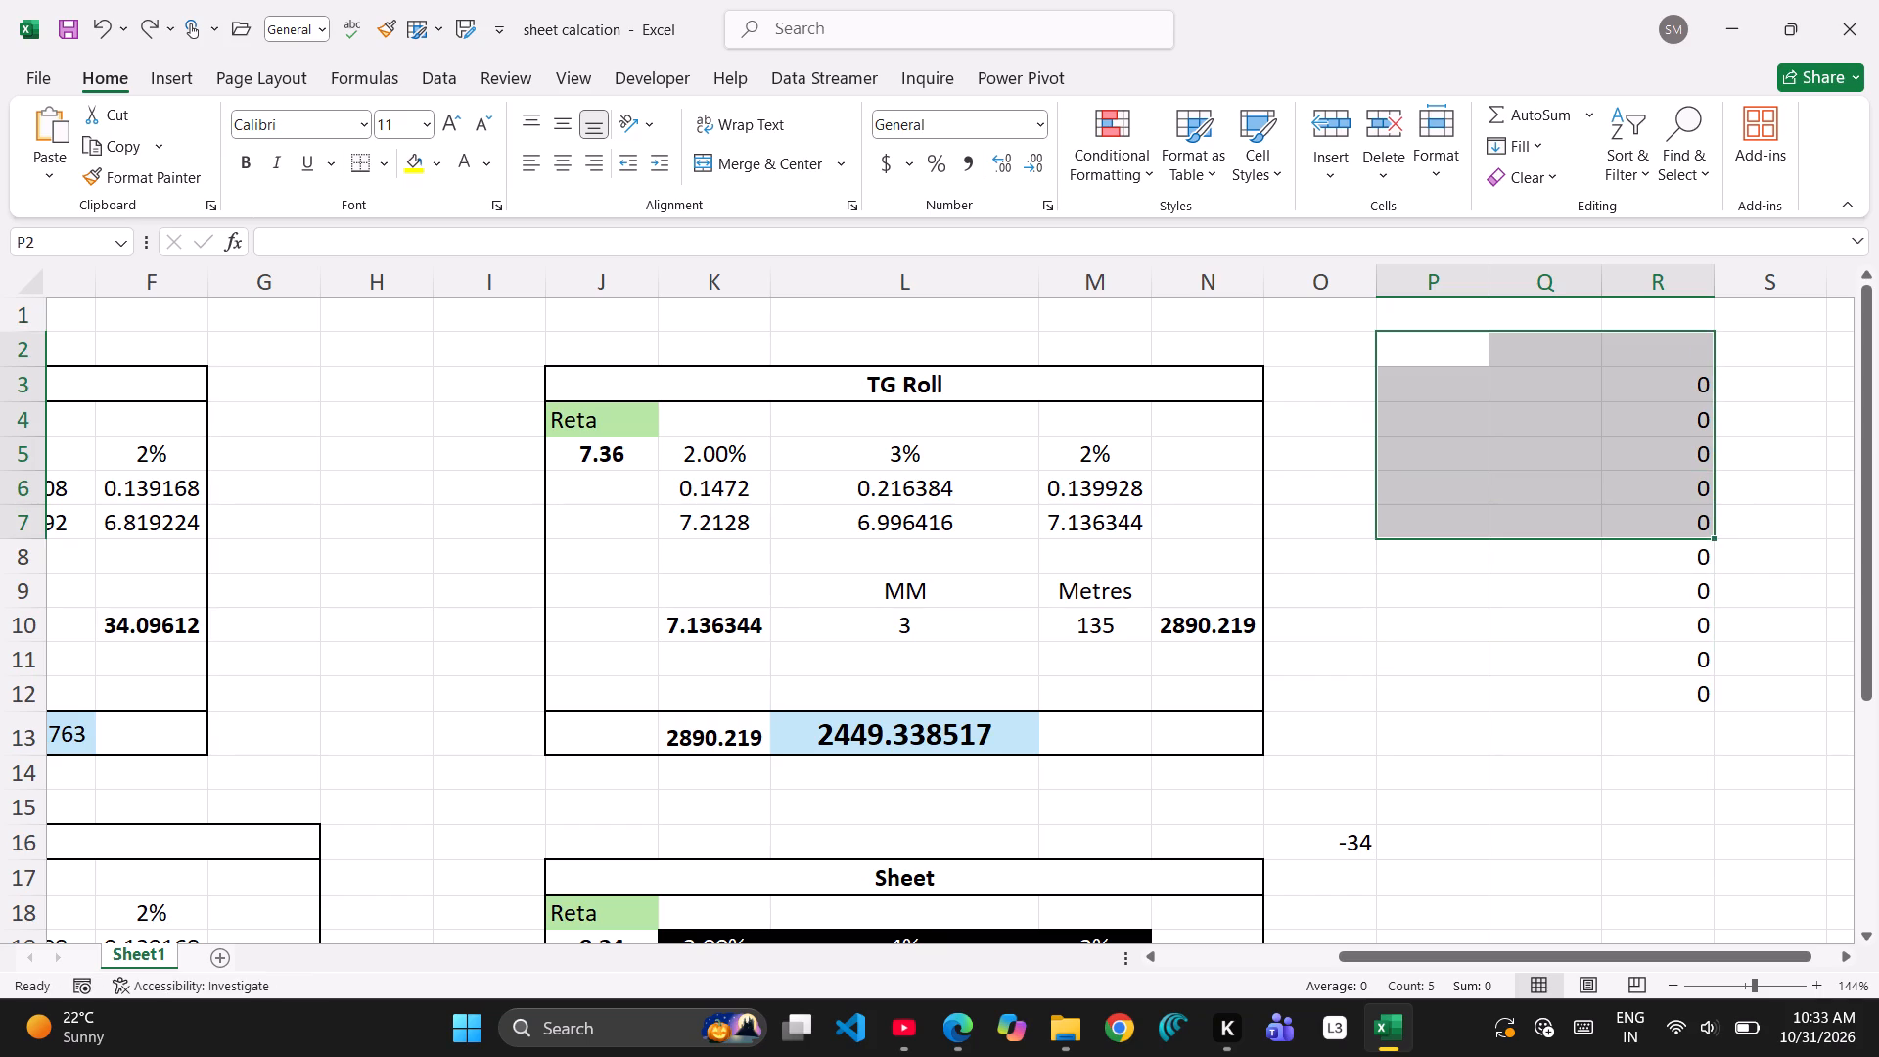
Enter the heading "Bdl" in cell P2, to start the header row above the column of zeros.
click(1432, 350)
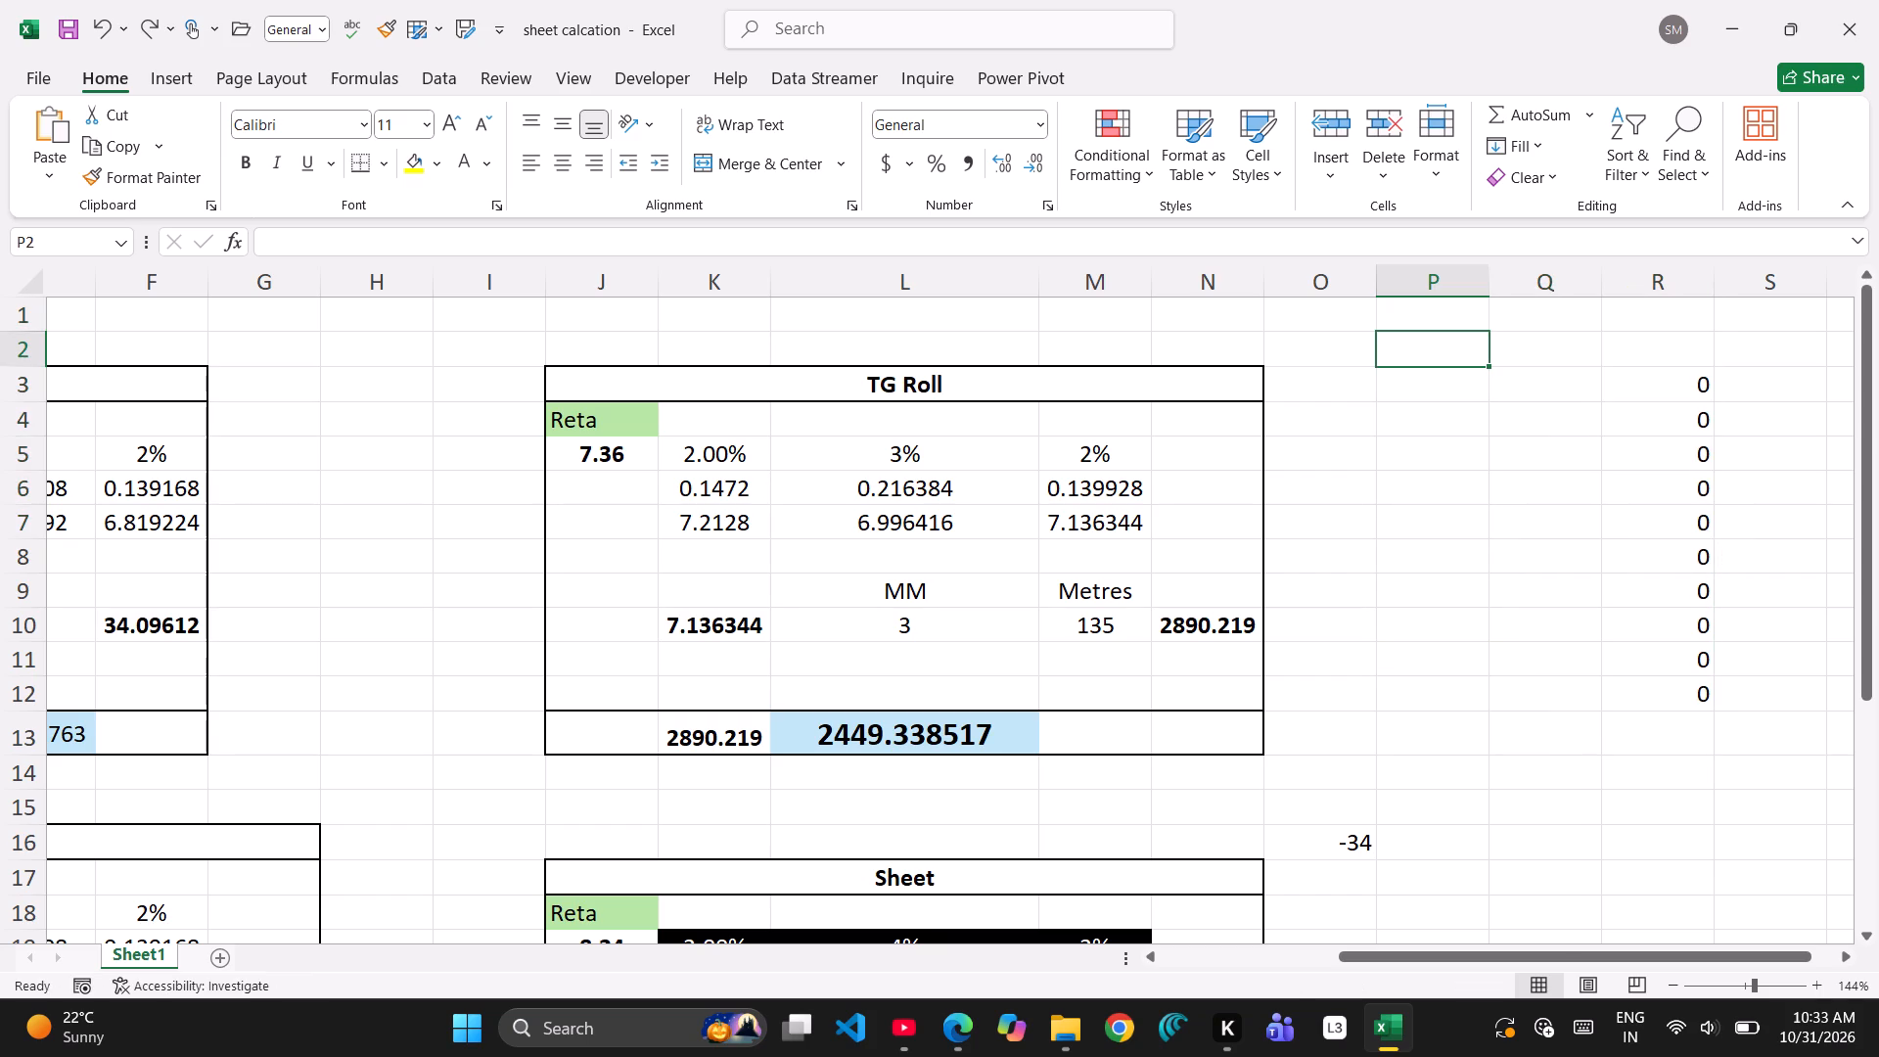
text(Babl)
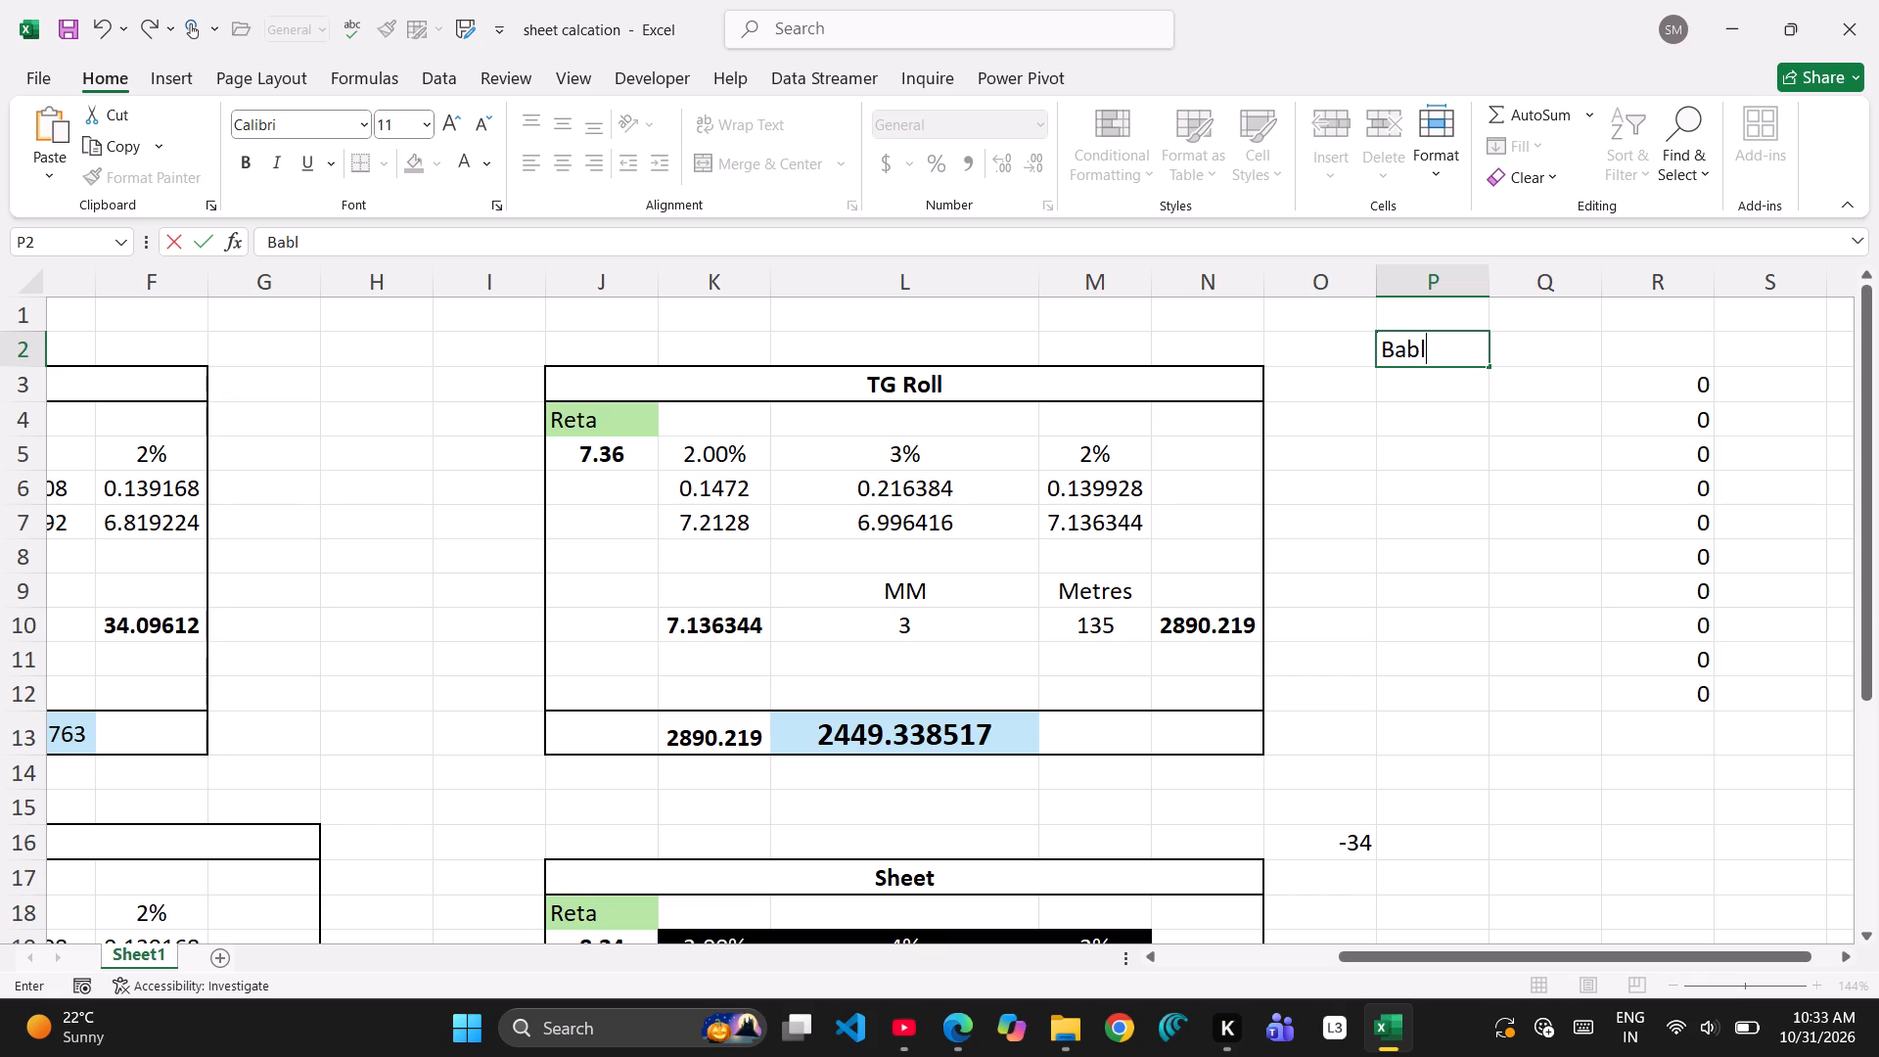
key(Left)
key(Right)
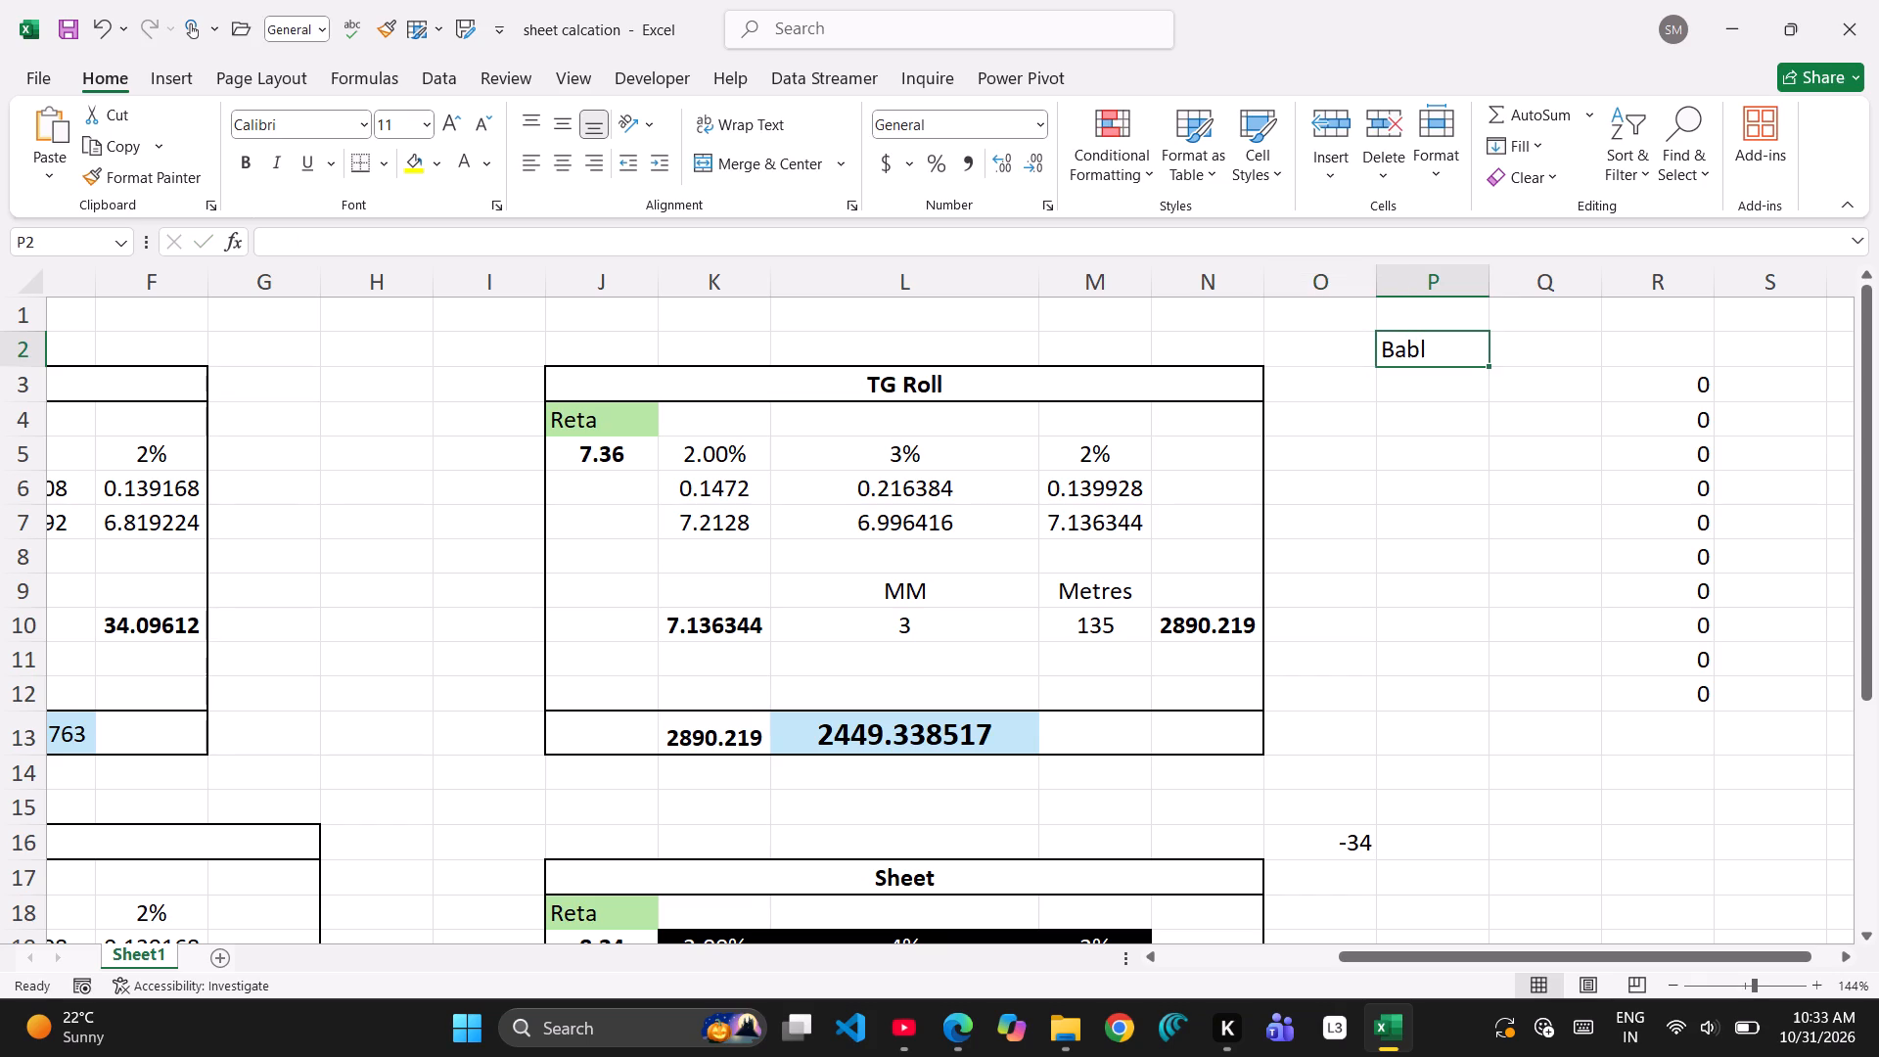
key(F2)
key(BackSpace)
key(BackSpace)
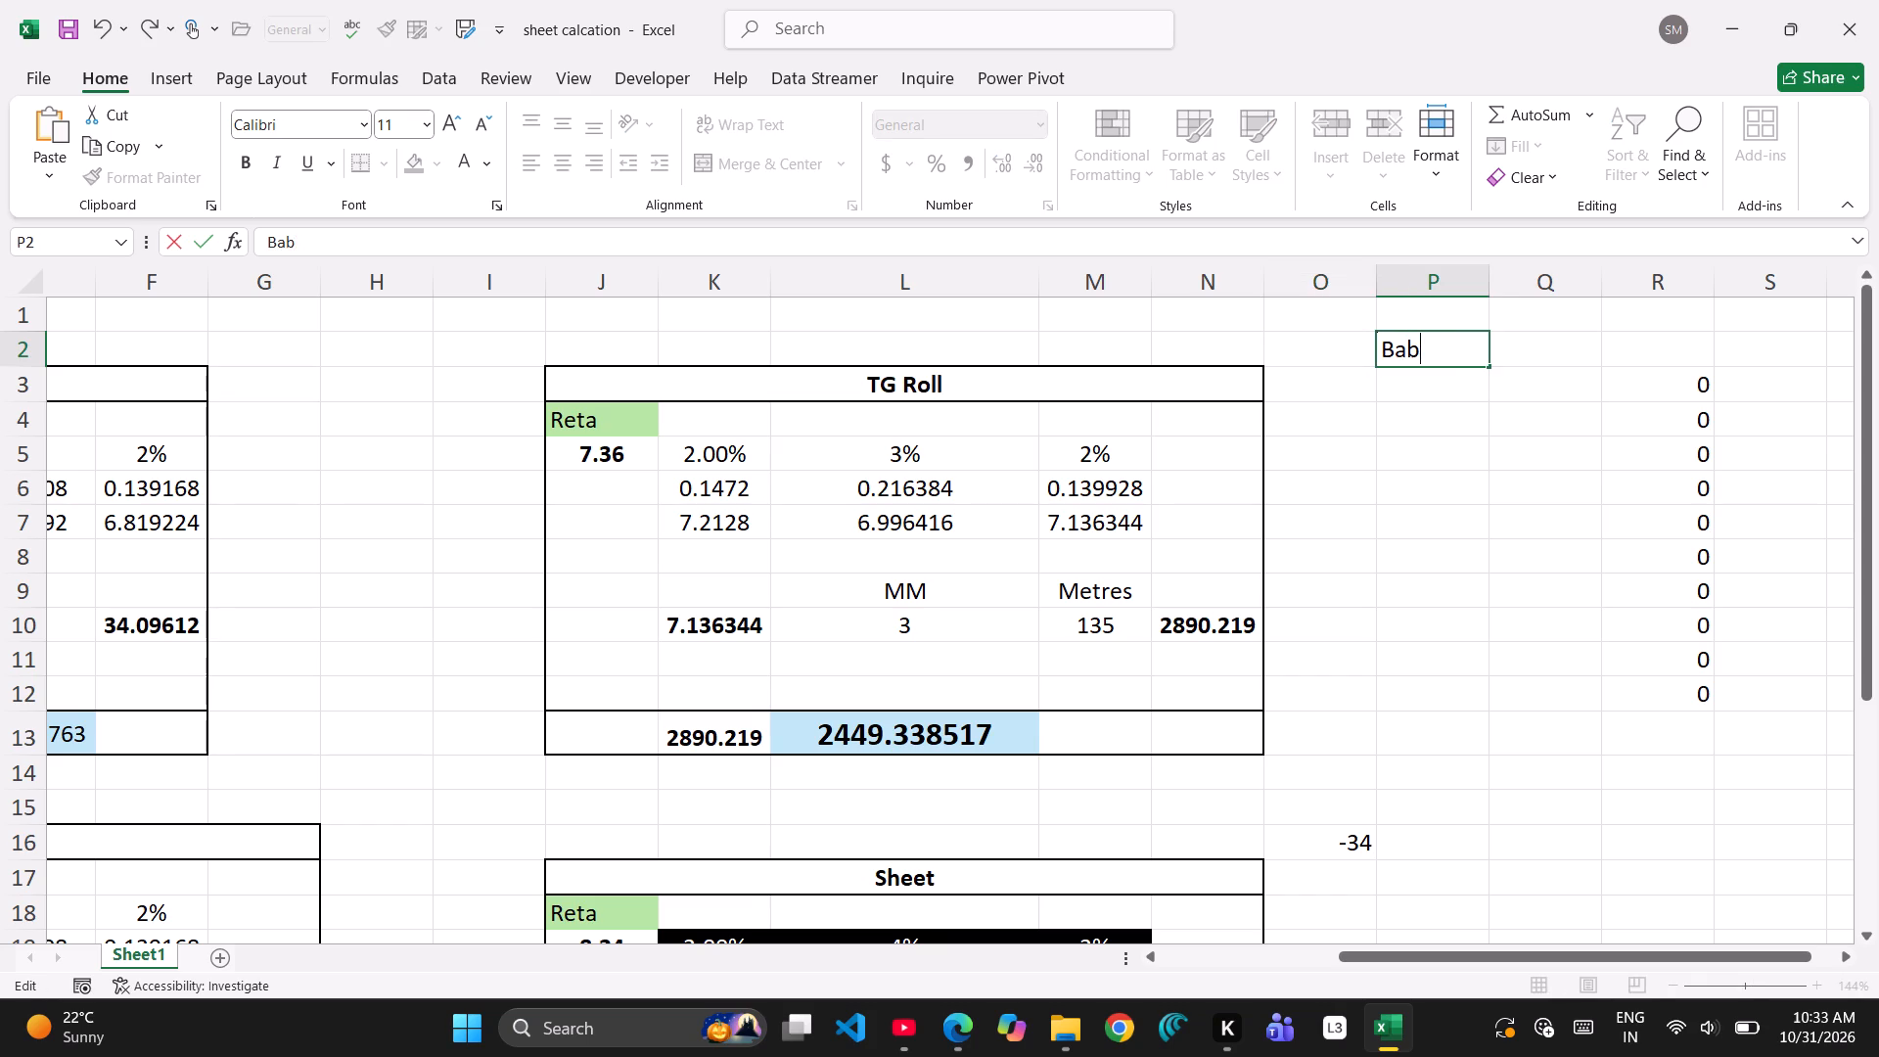
key(BackSpace)
text(dl)
key(Right)
key(Return)
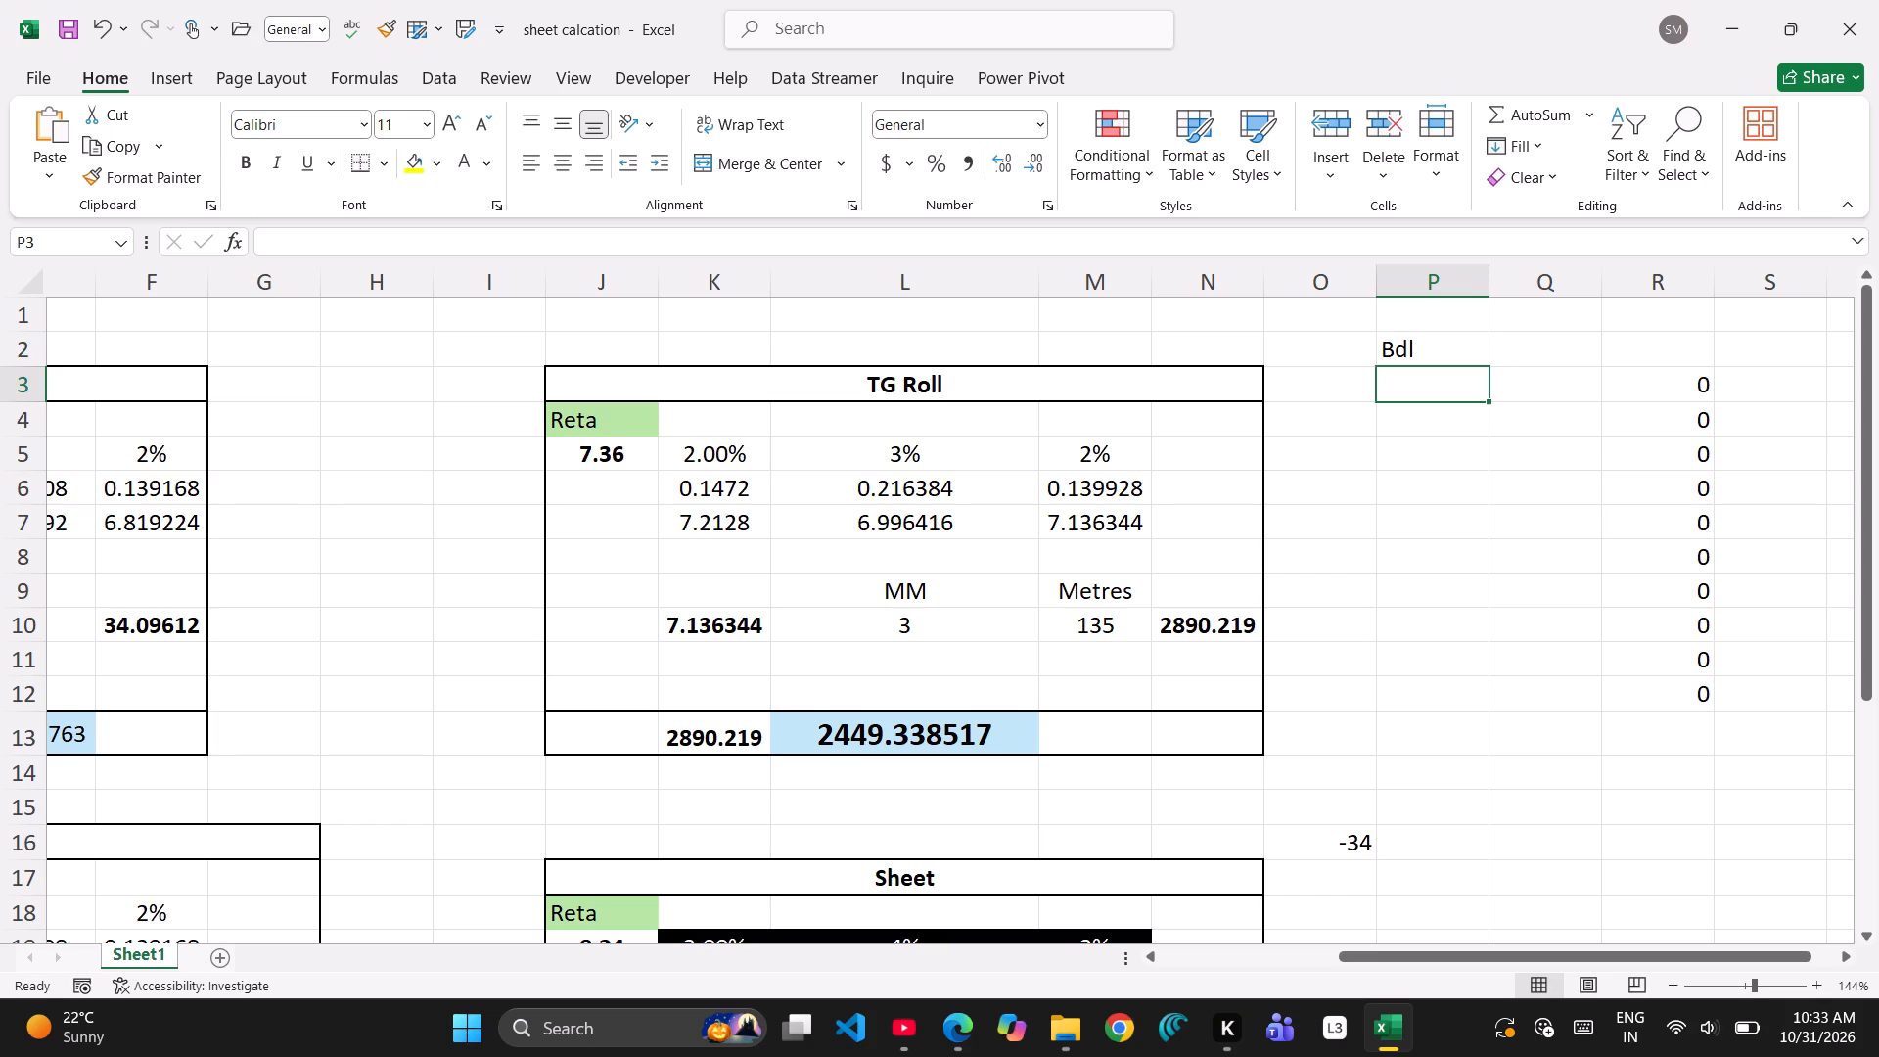
Enter the heading "Sheet" in cell Q2, beside the "Bdl" heading.
key(Right)
key(Up)
text(Sheet)
key(Return)
key(Left)
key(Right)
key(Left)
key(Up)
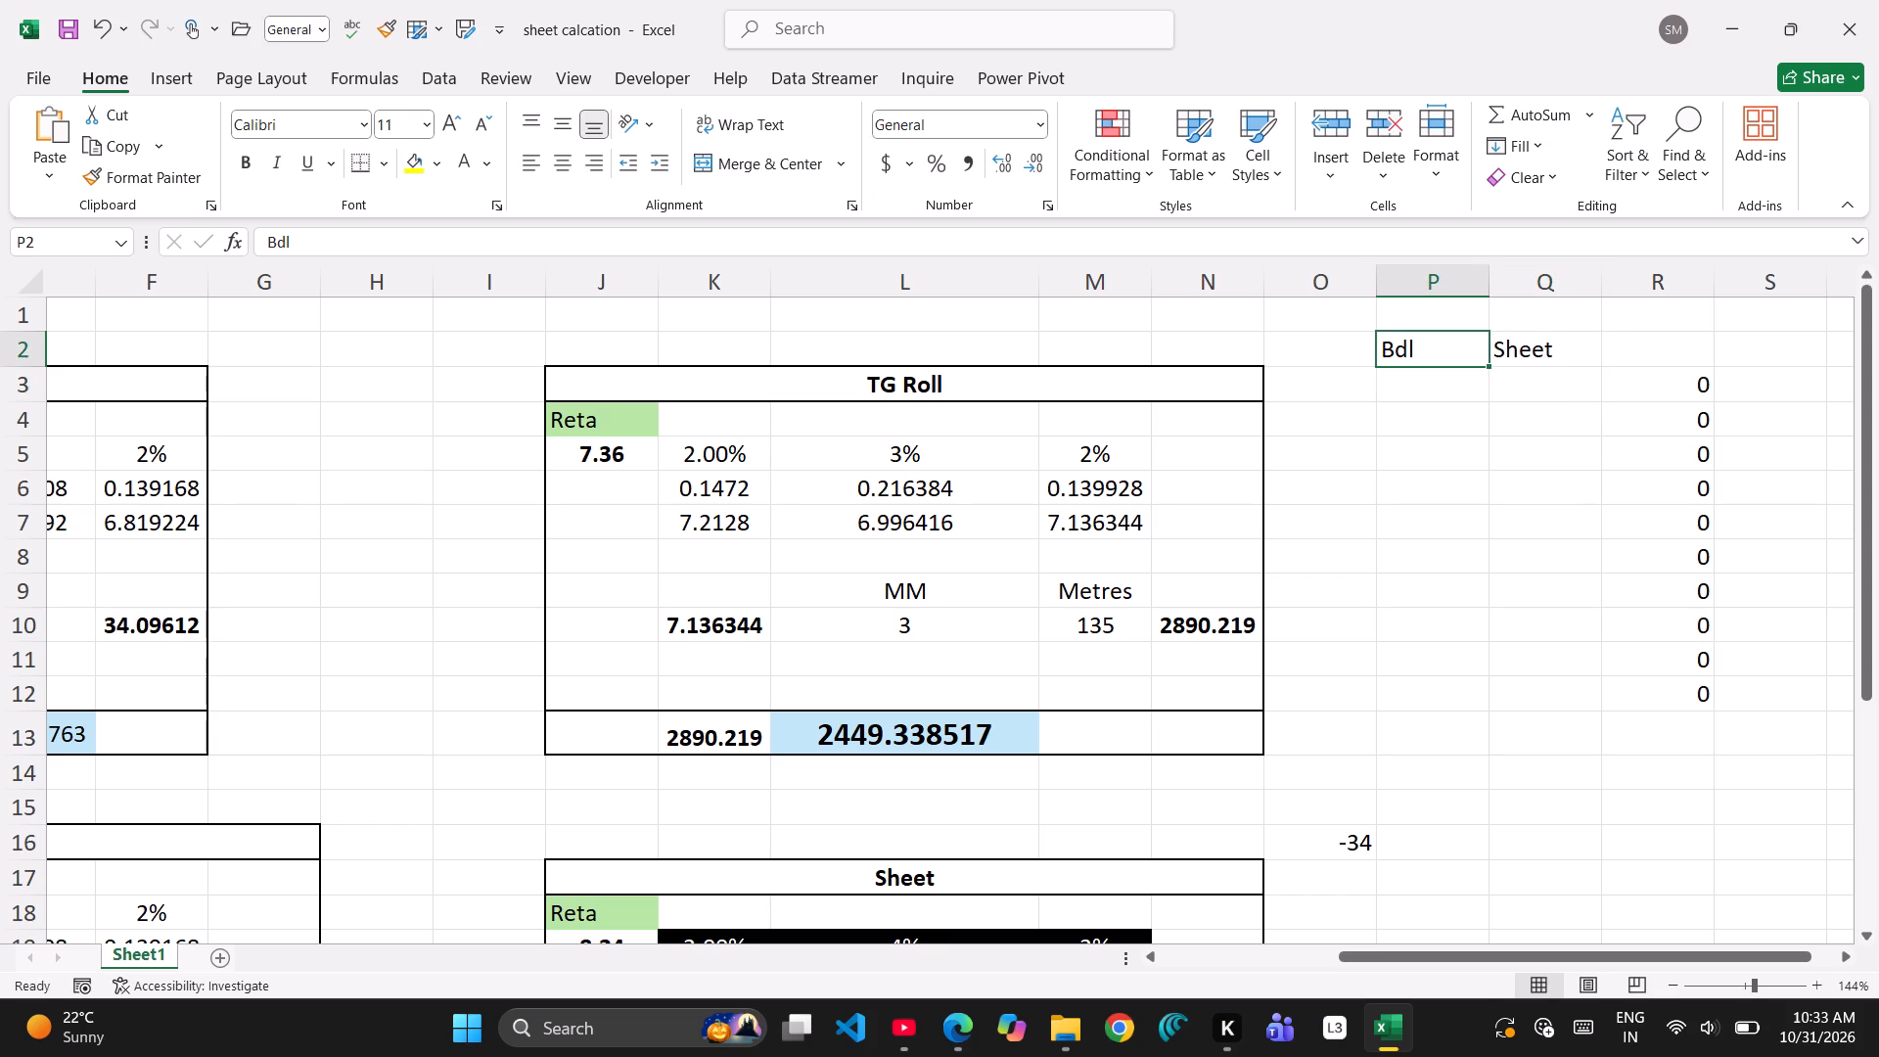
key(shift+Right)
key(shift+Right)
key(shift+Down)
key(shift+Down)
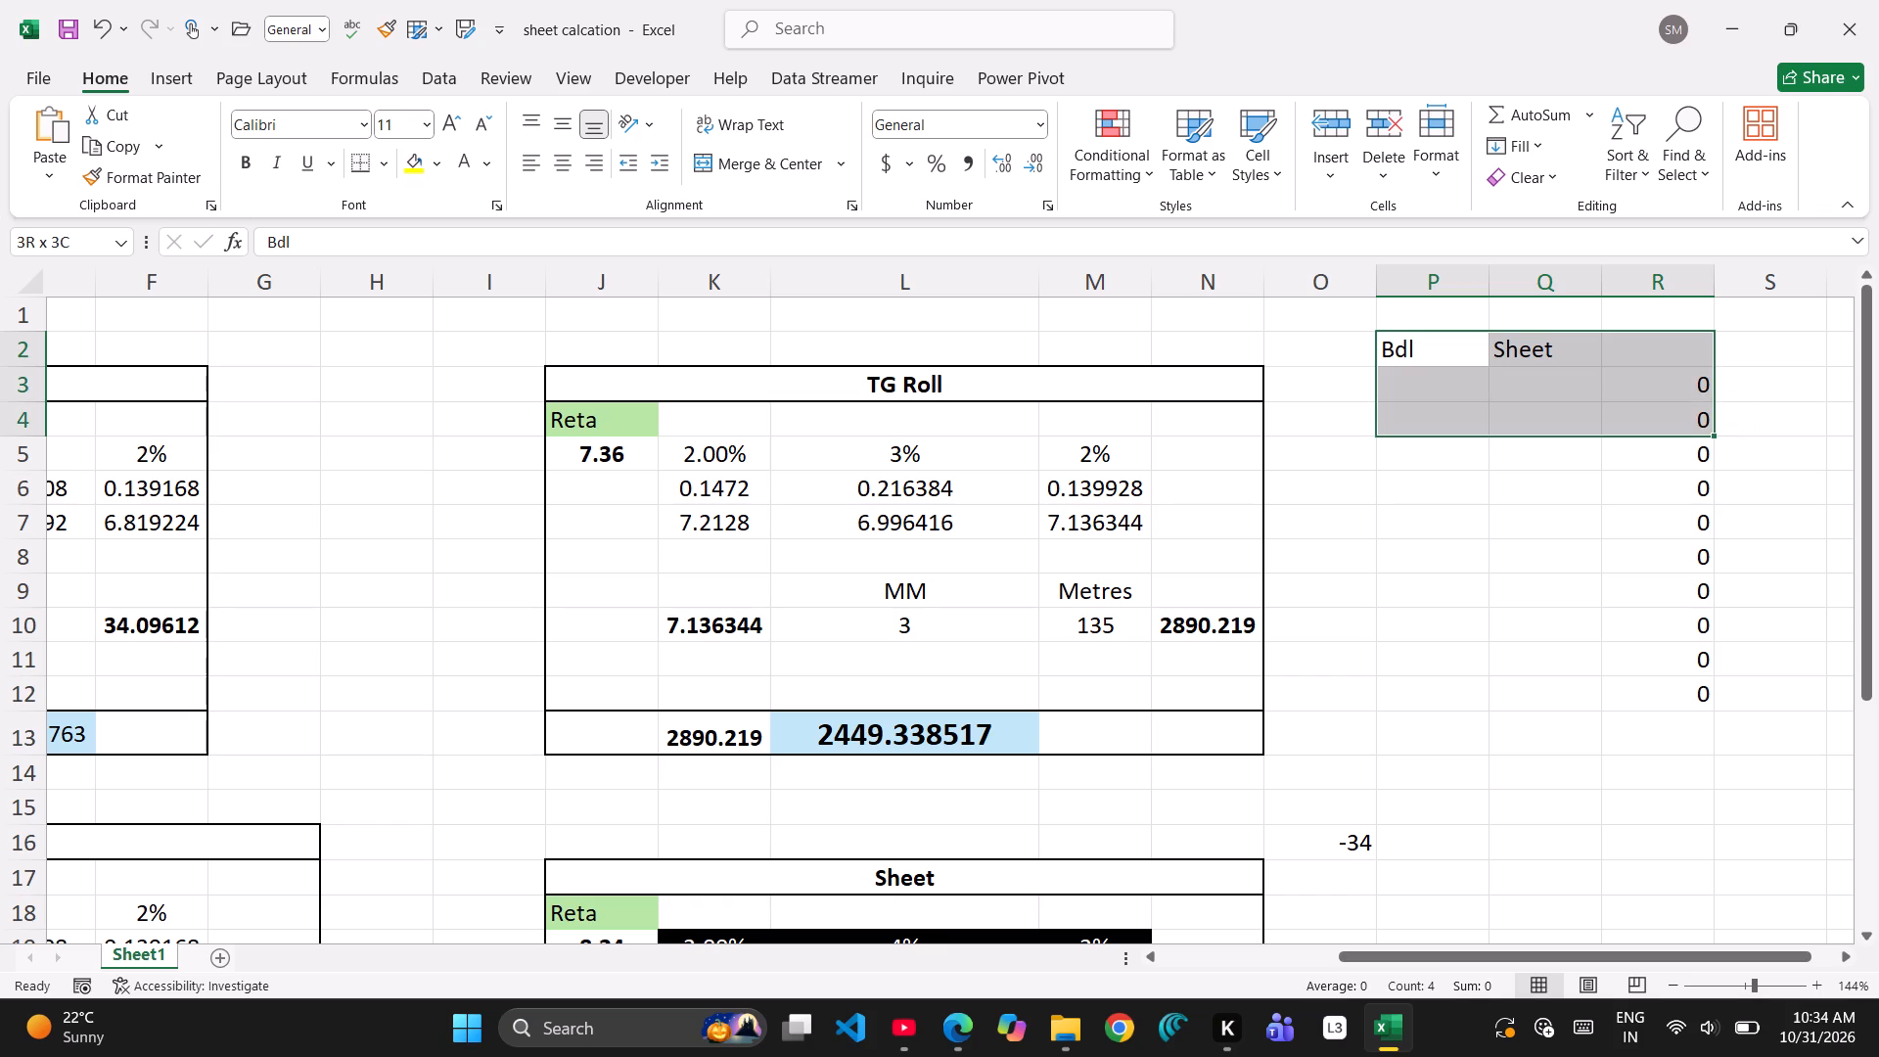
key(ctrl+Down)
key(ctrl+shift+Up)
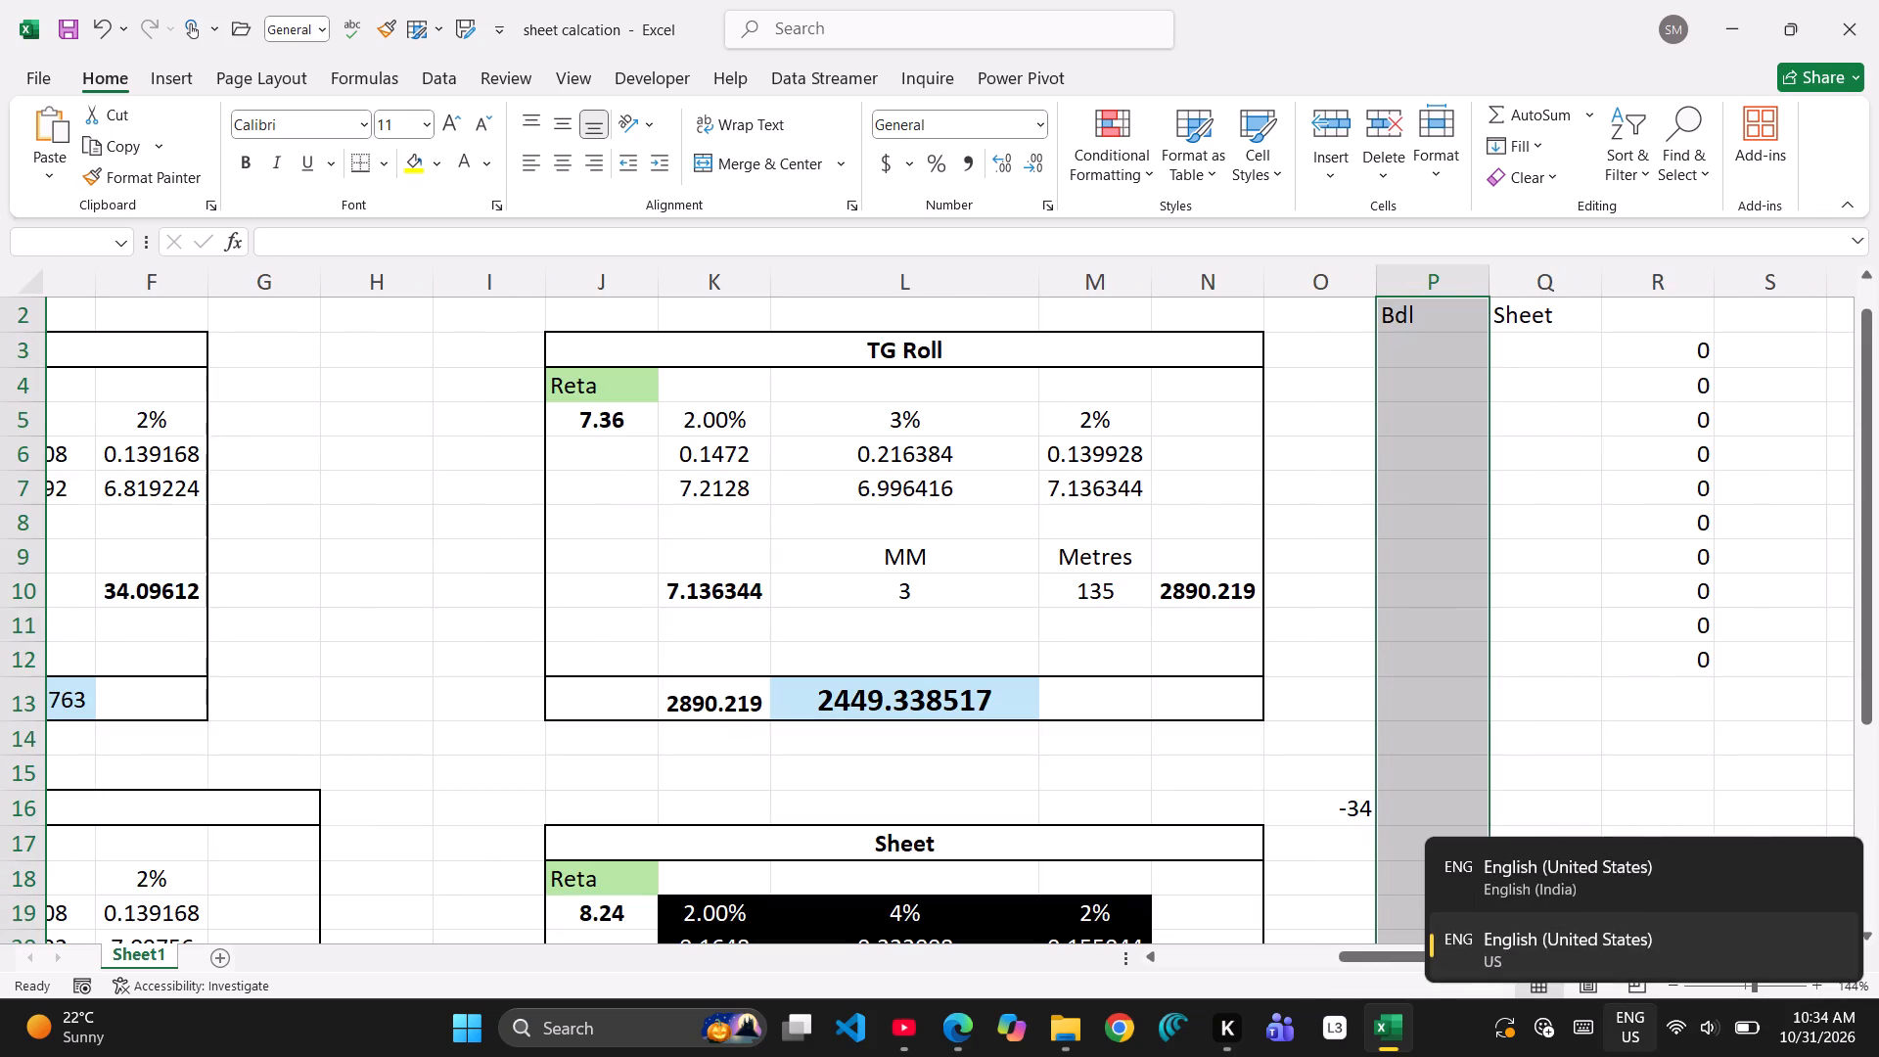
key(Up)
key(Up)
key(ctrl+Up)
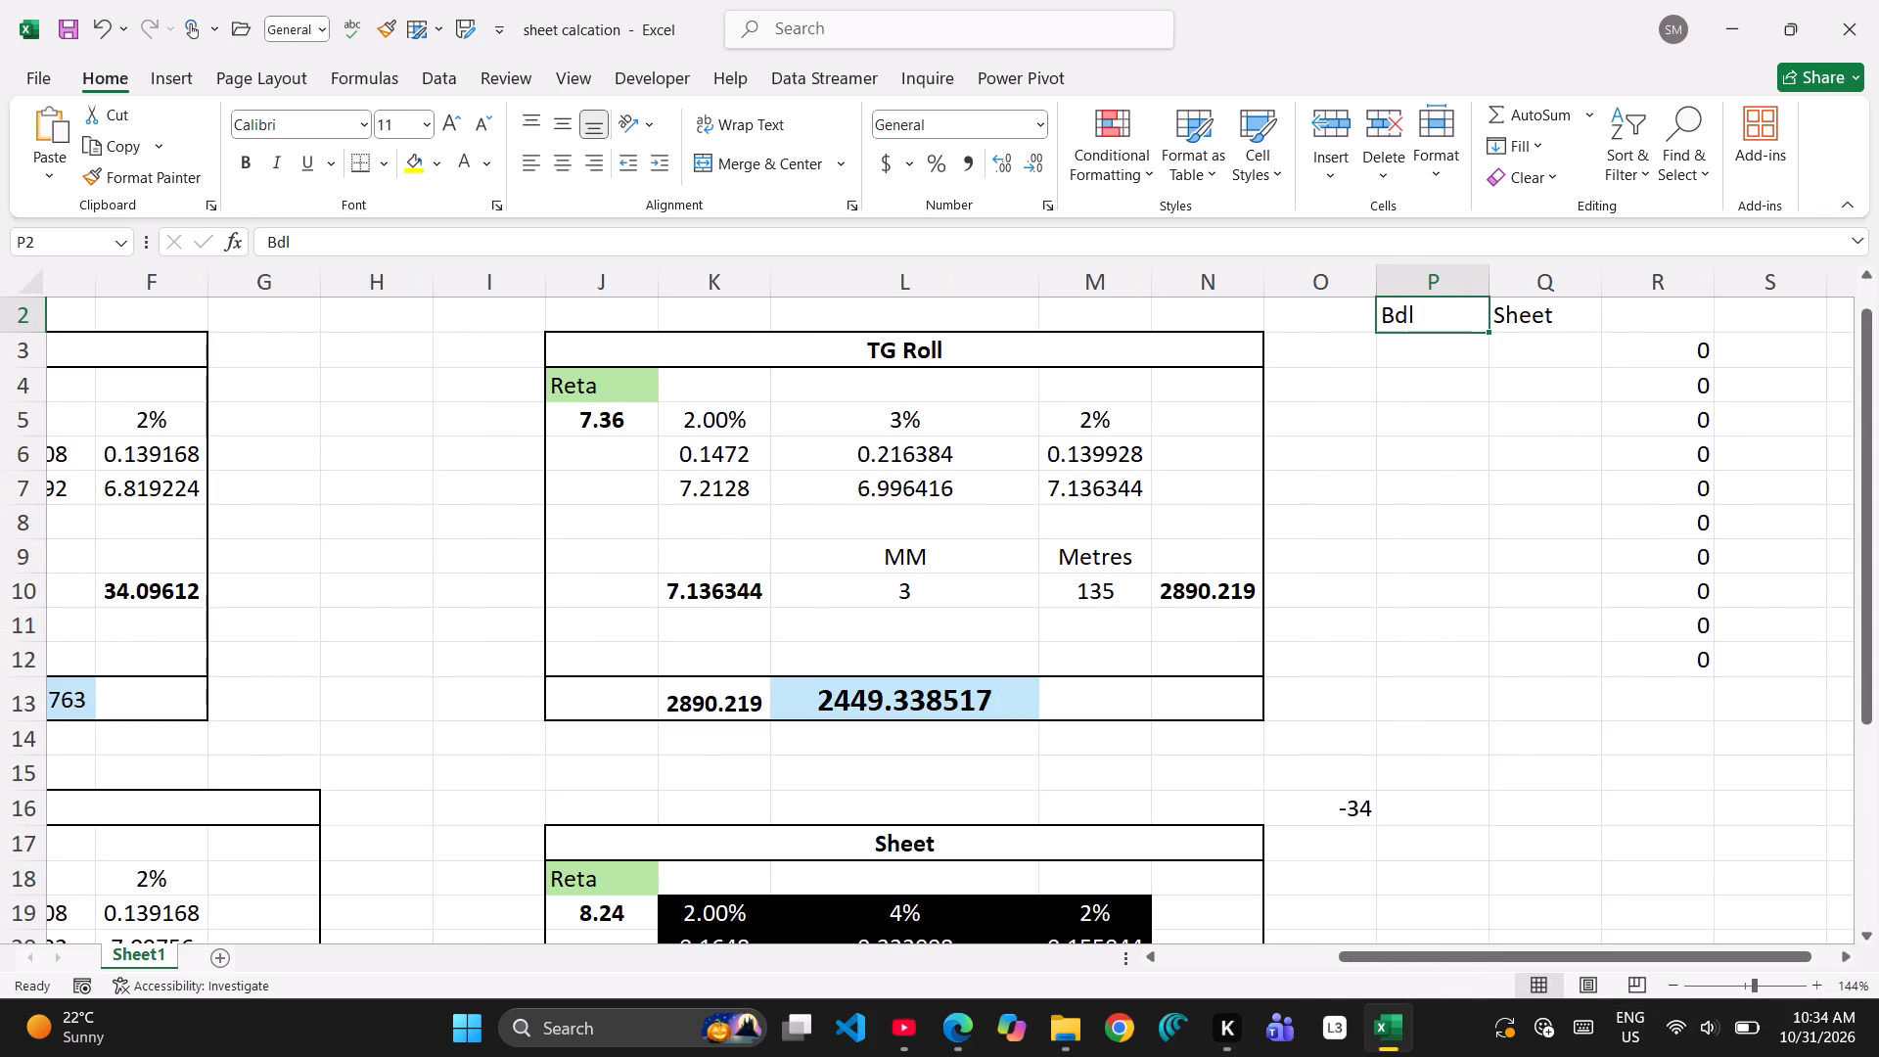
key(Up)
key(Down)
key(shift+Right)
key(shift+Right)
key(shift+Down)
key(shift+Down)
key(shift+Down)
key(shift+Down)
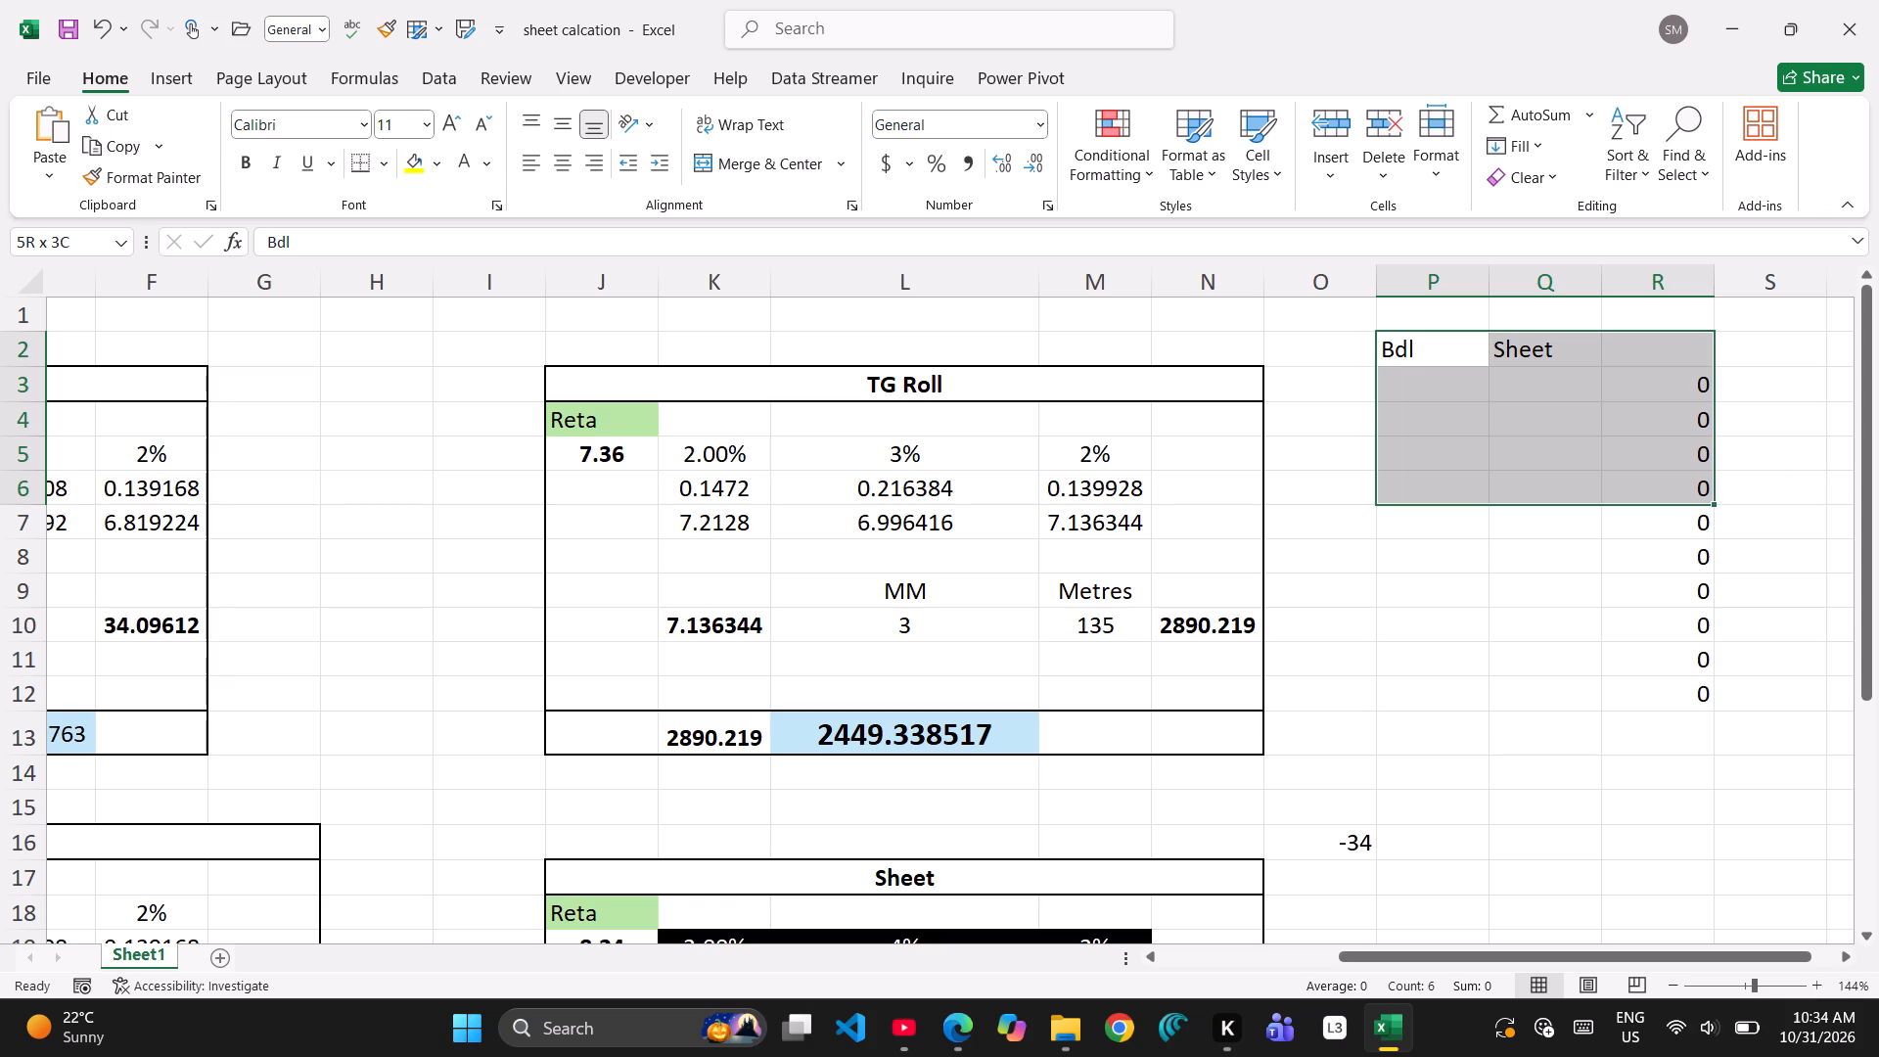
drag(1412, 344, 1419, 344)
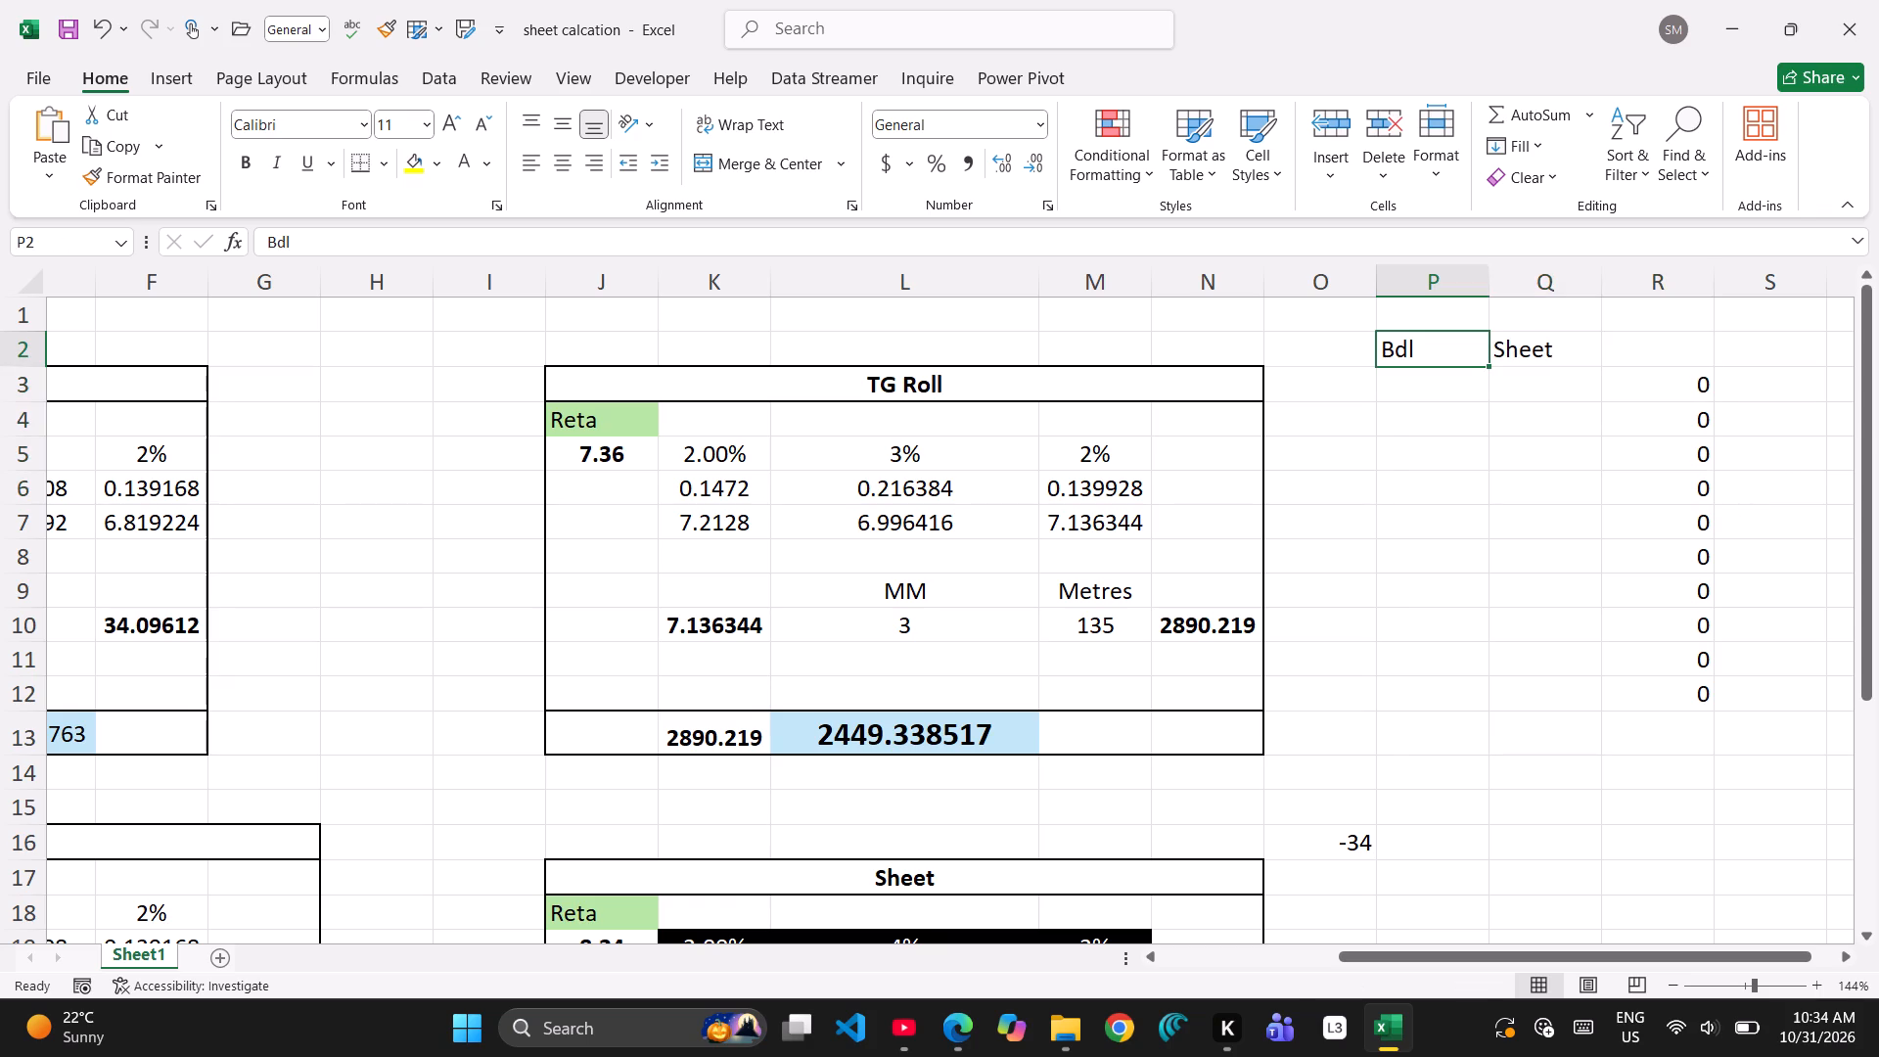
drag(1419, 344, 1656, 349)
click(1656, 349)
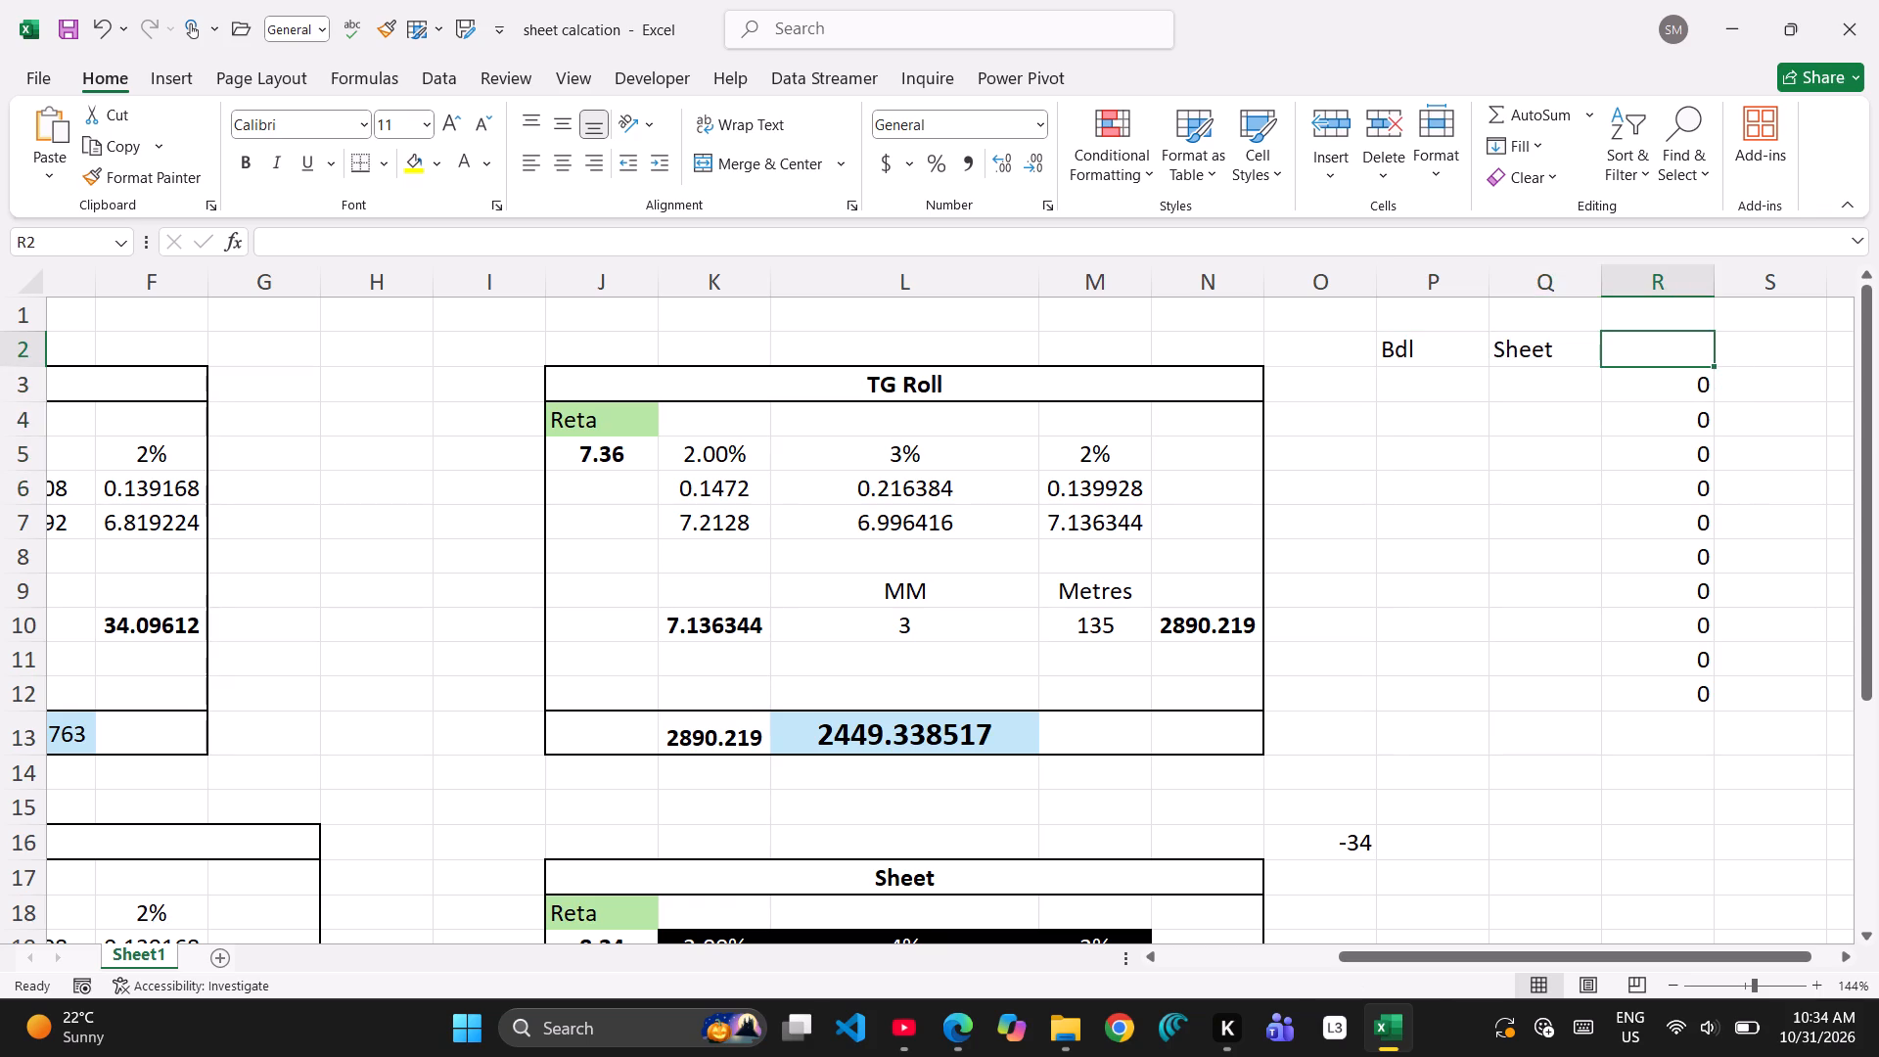
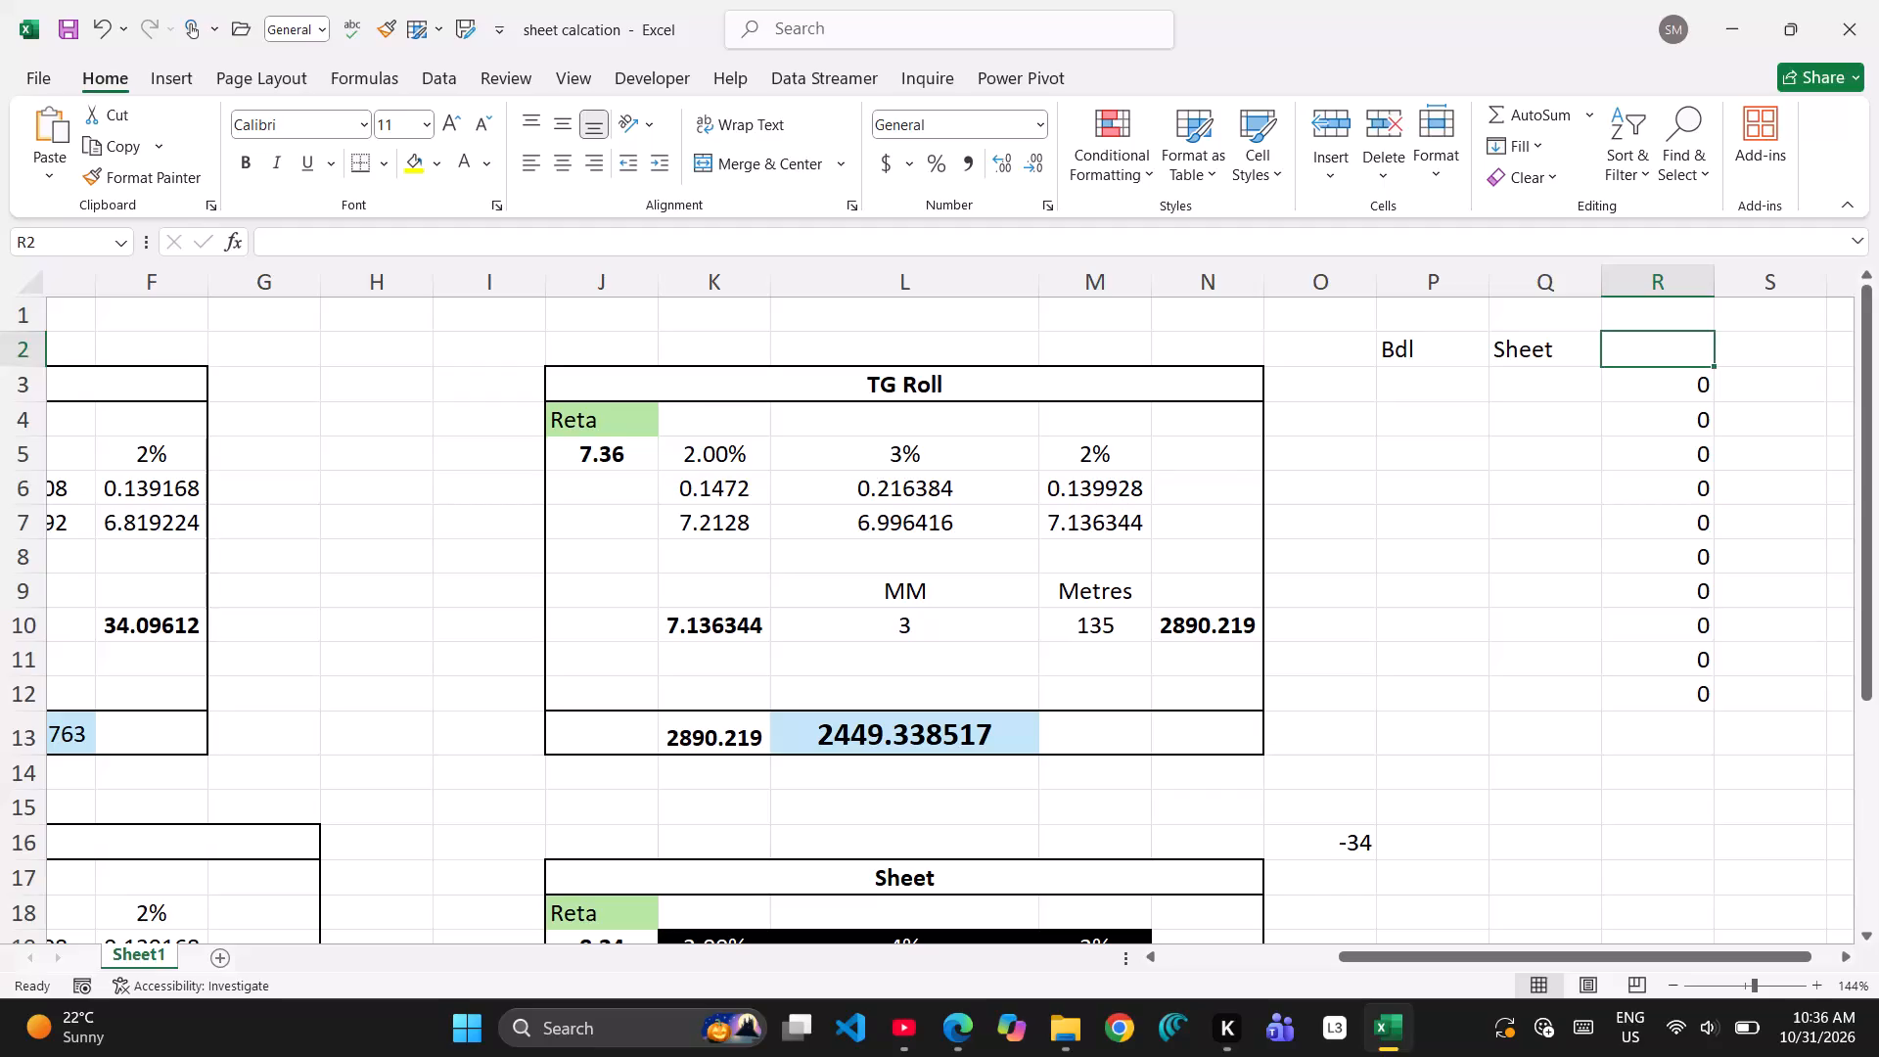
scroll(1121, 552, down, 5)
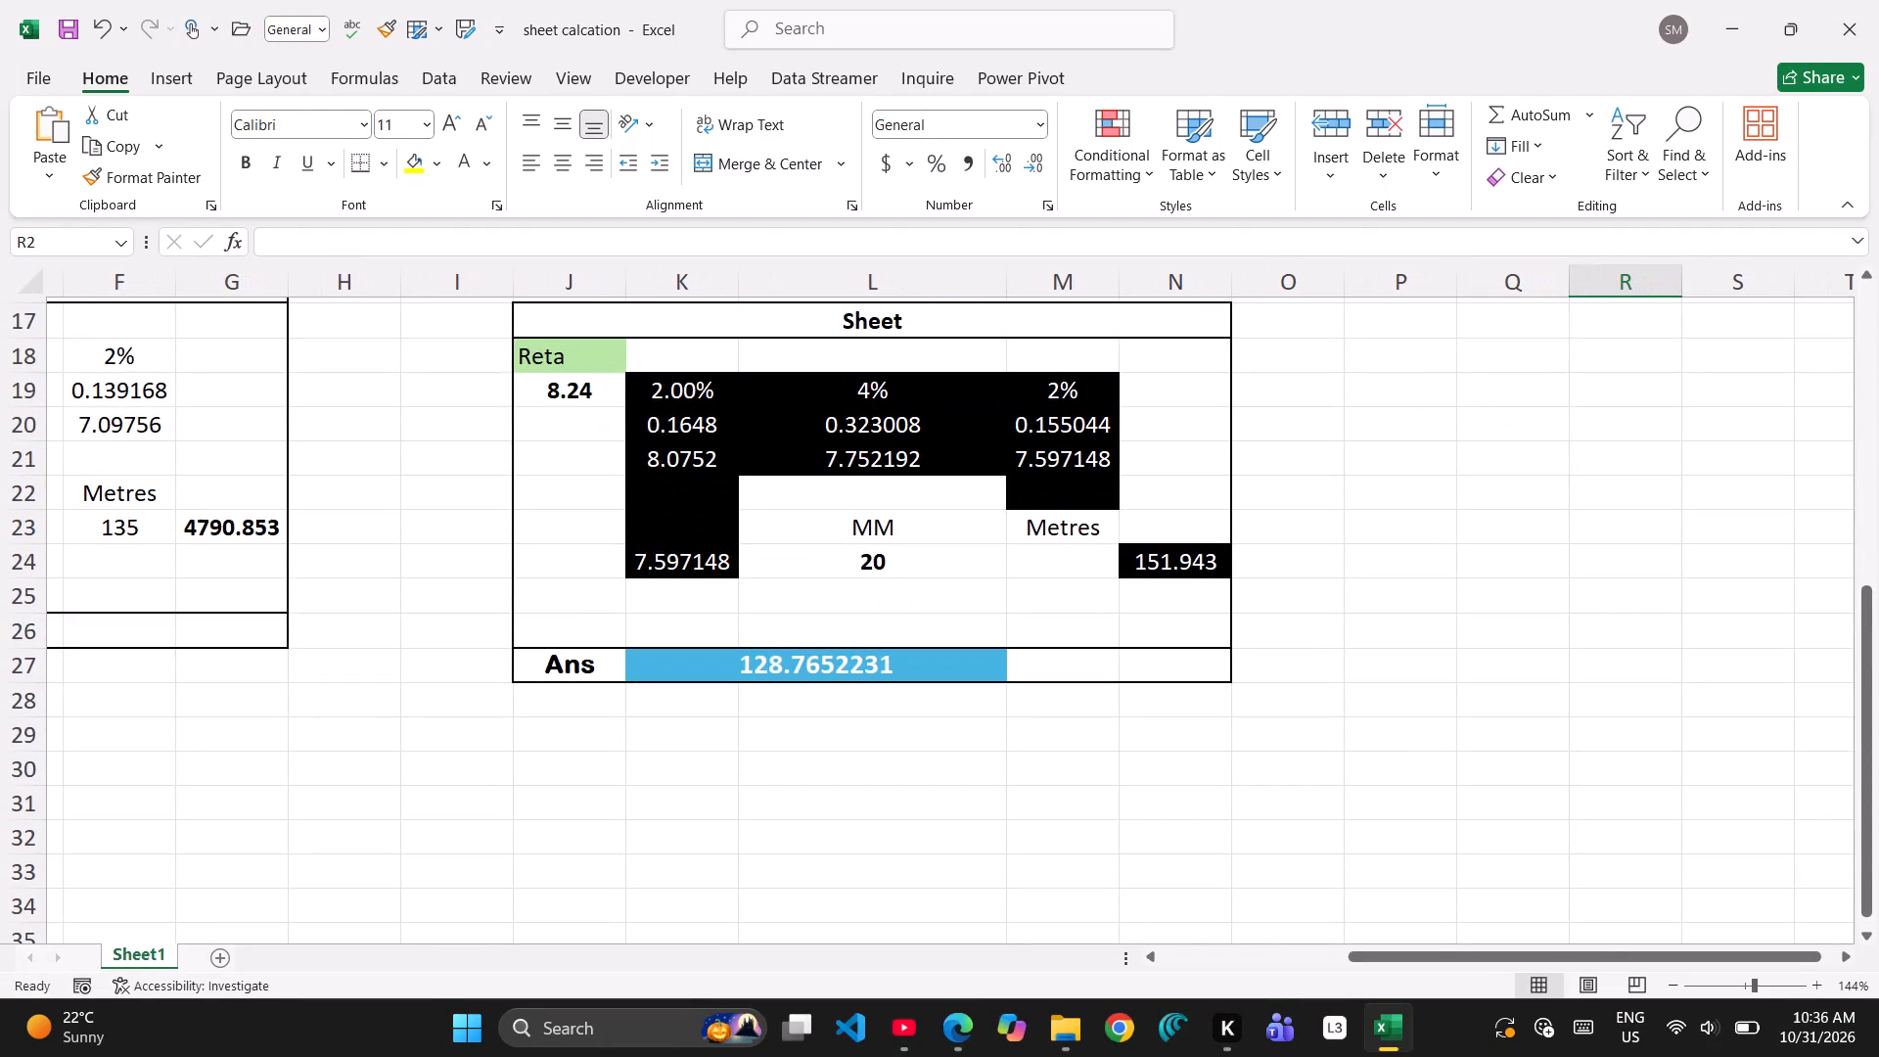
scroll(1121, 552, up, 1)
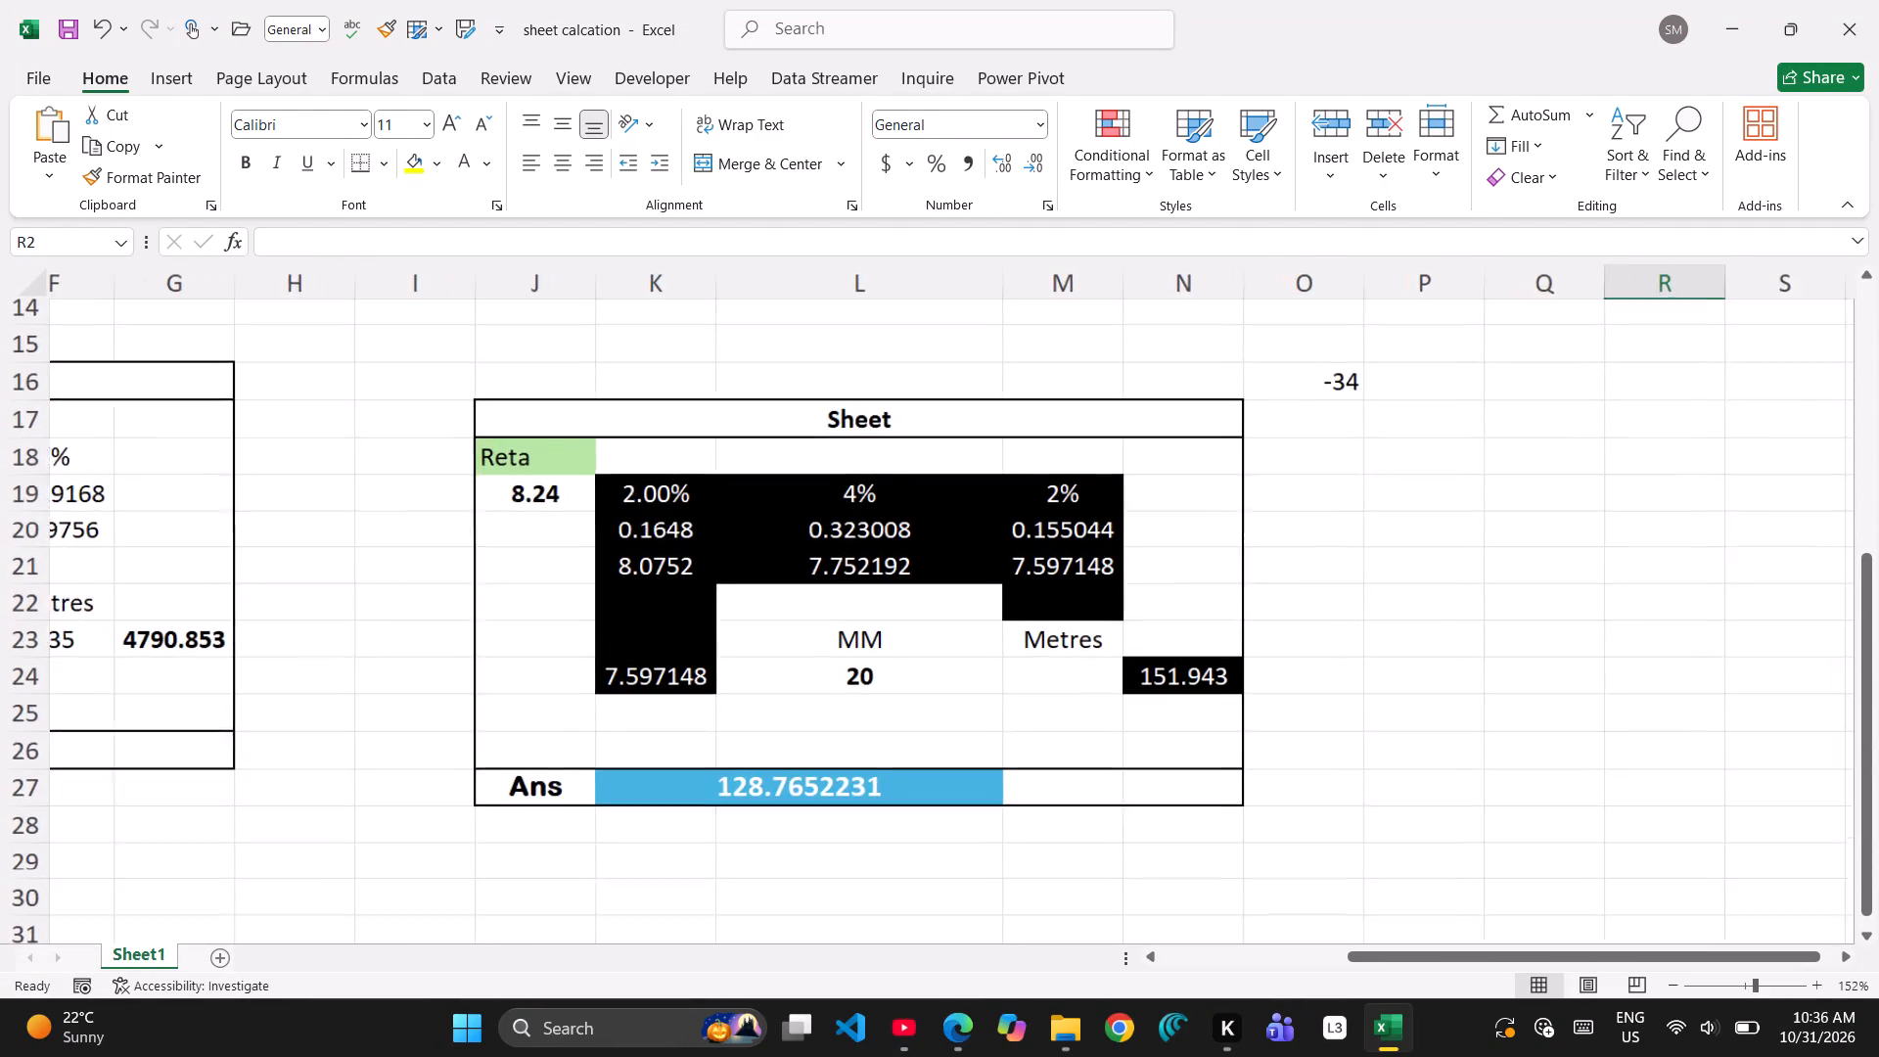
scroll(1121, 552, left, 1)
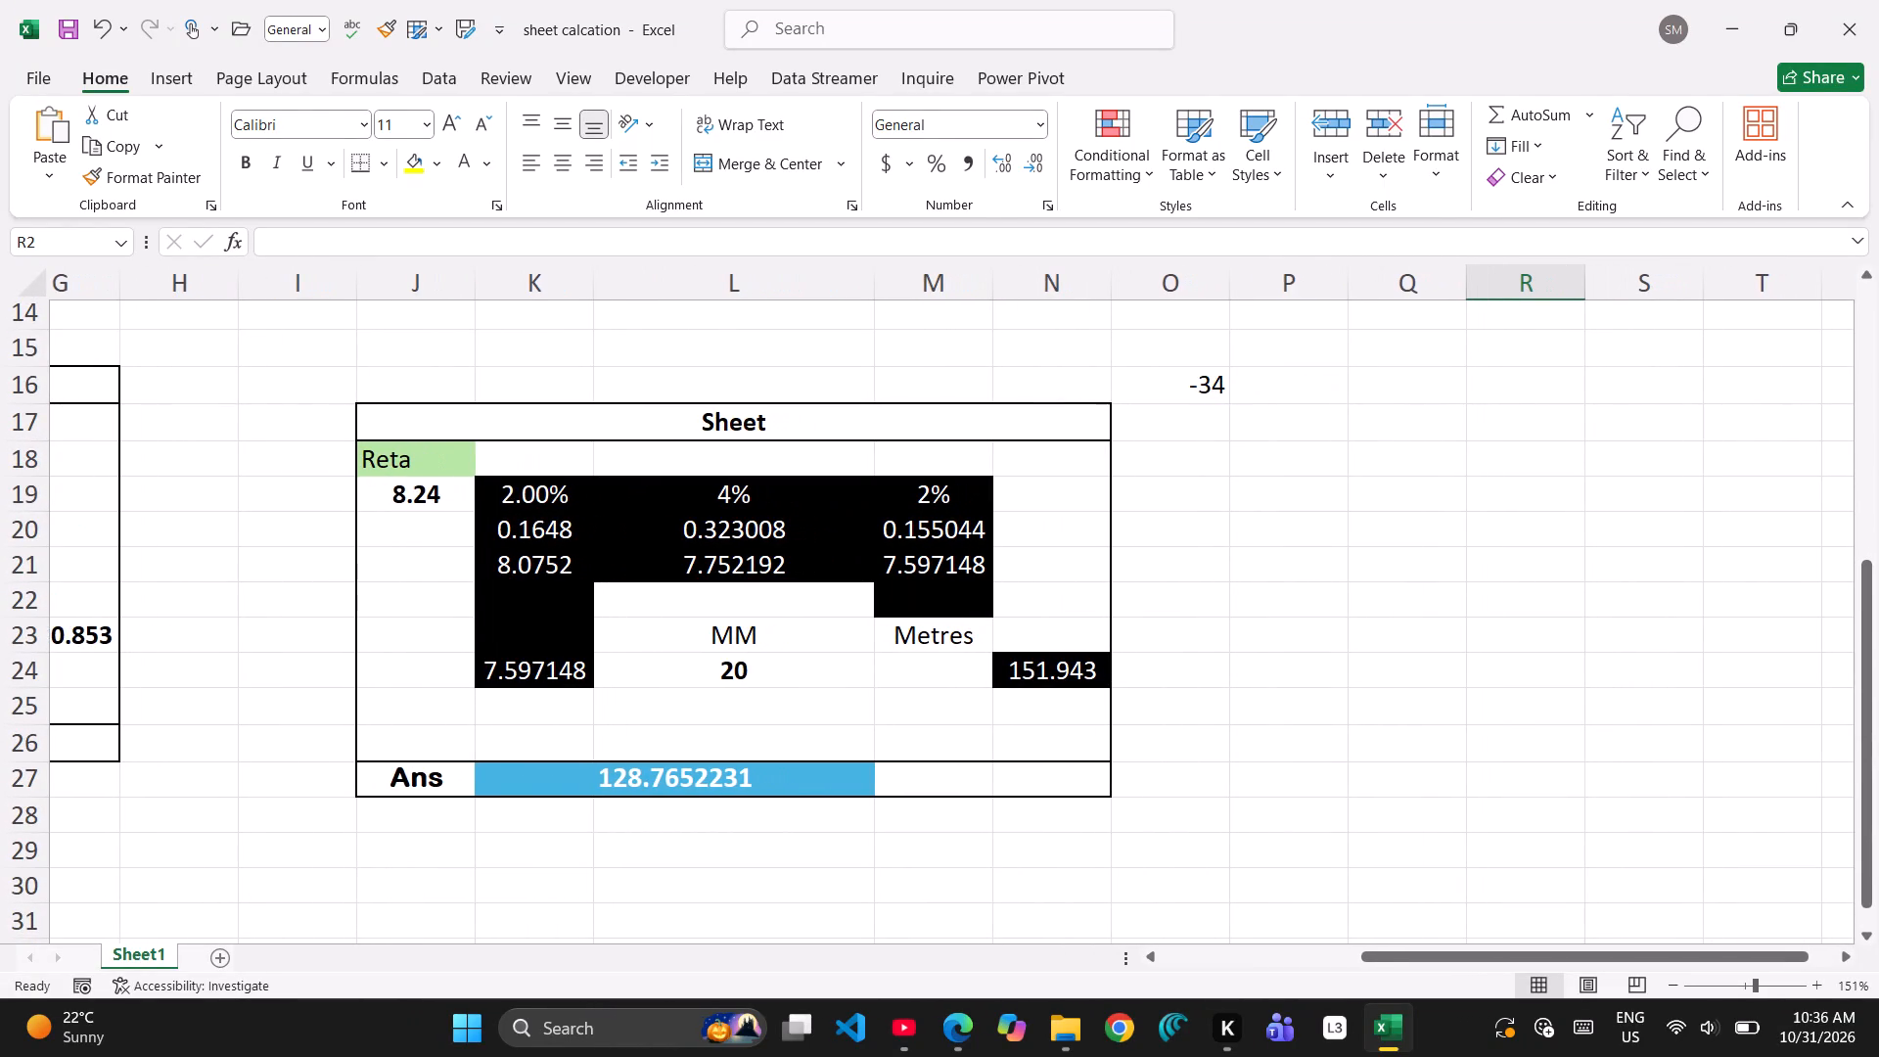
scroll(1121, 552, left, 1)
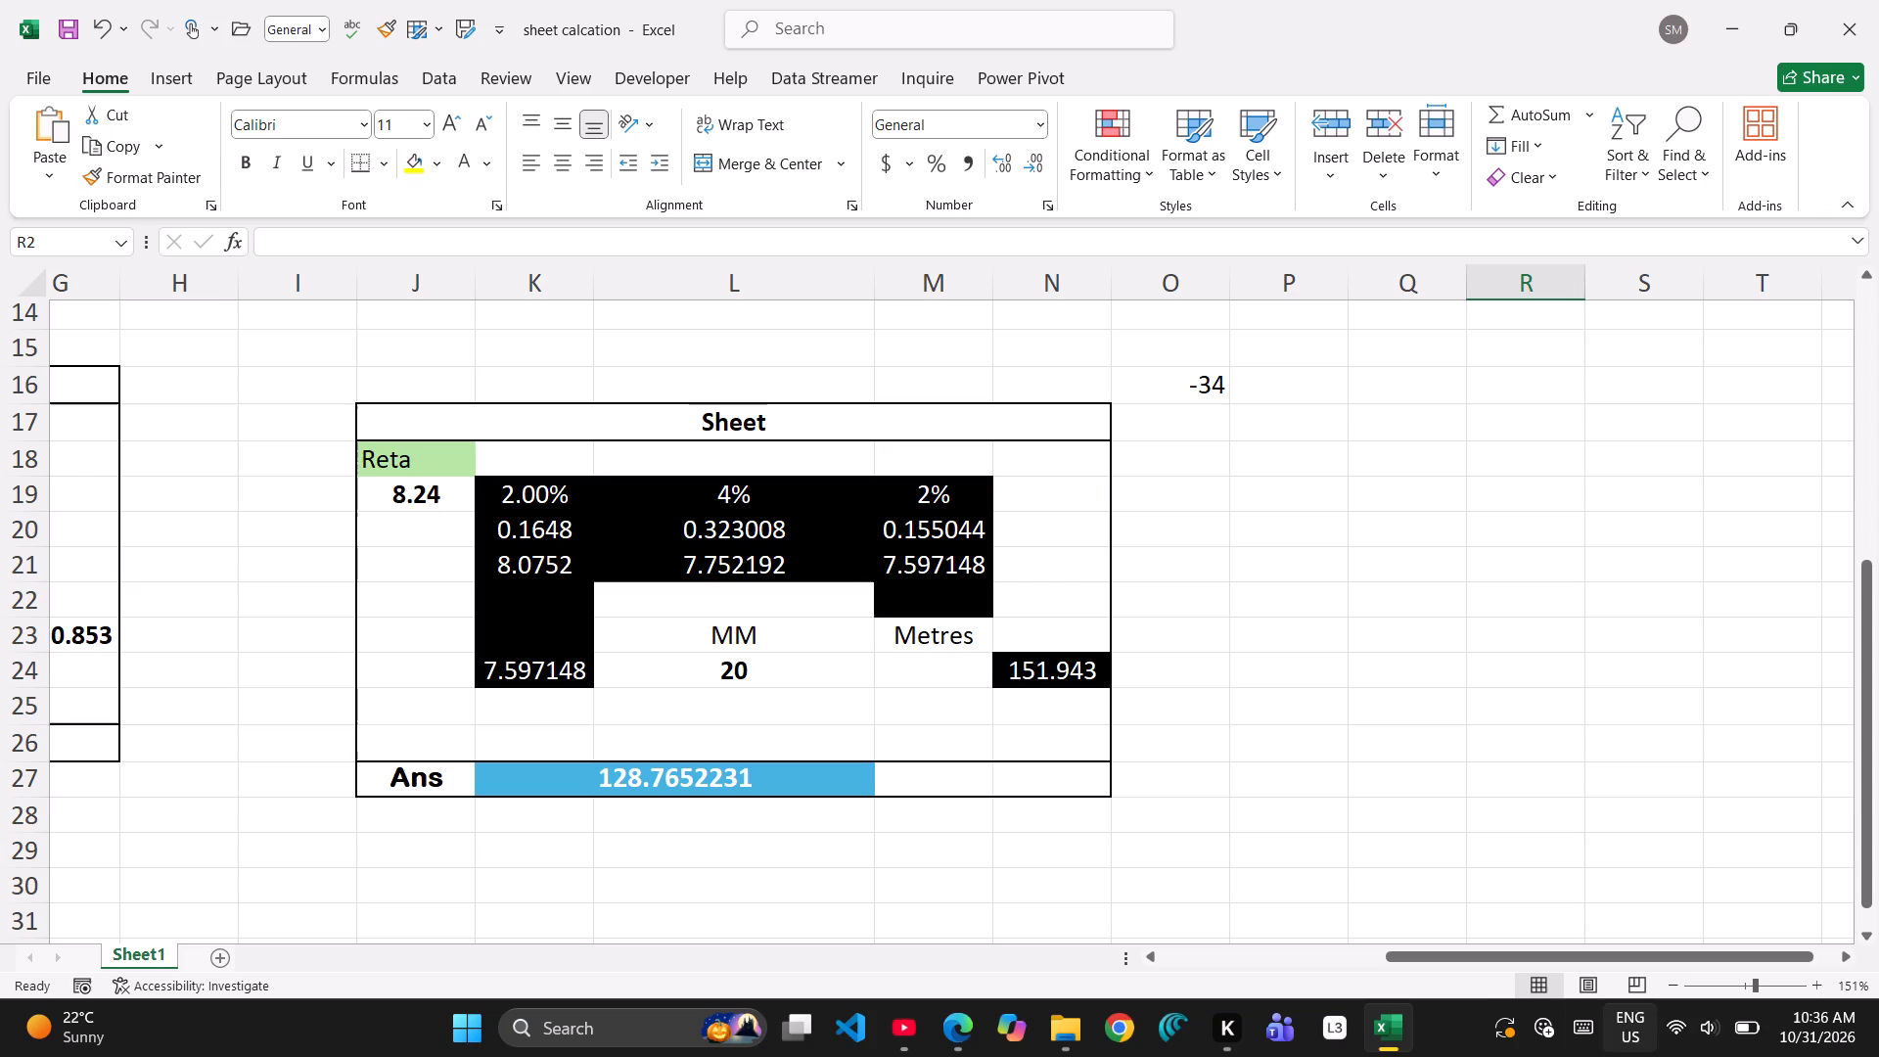
Check the computer's battery in the Power & battery system settings and return to the workbook.
click(1724, 1037)
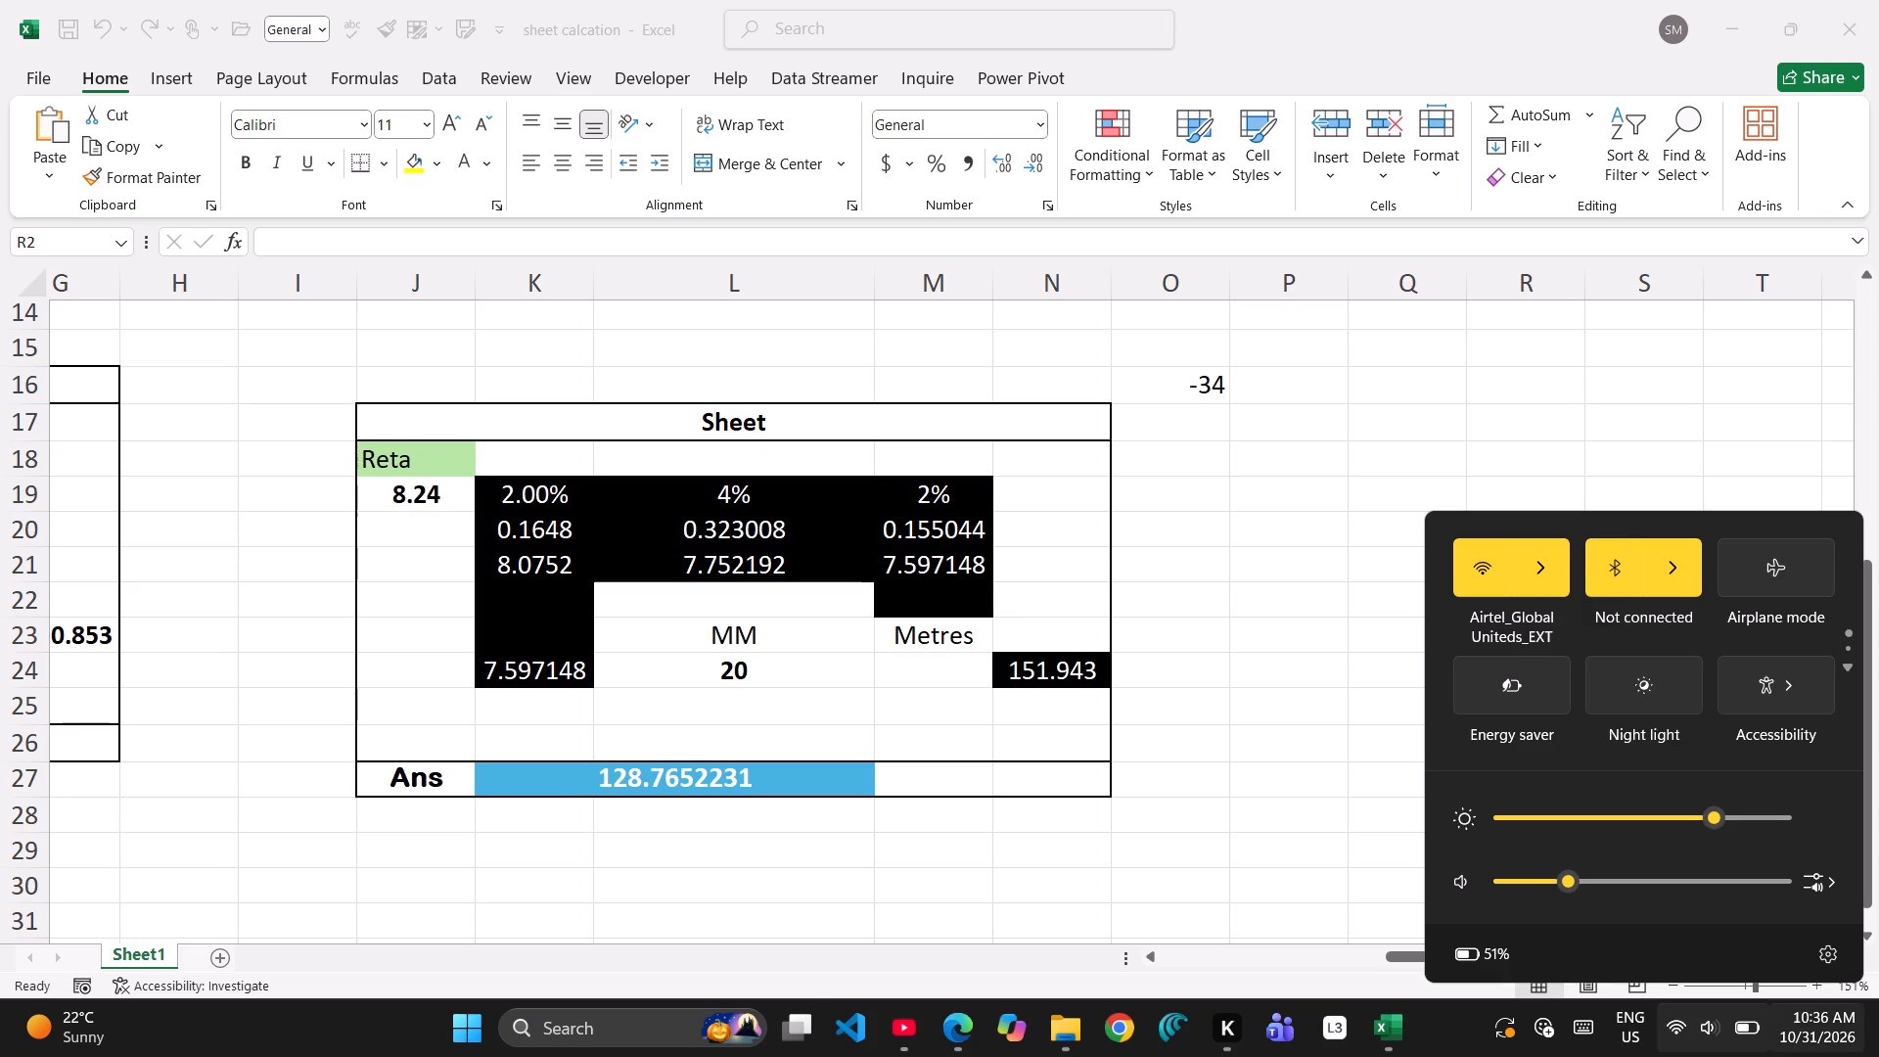
click(1473, 942)
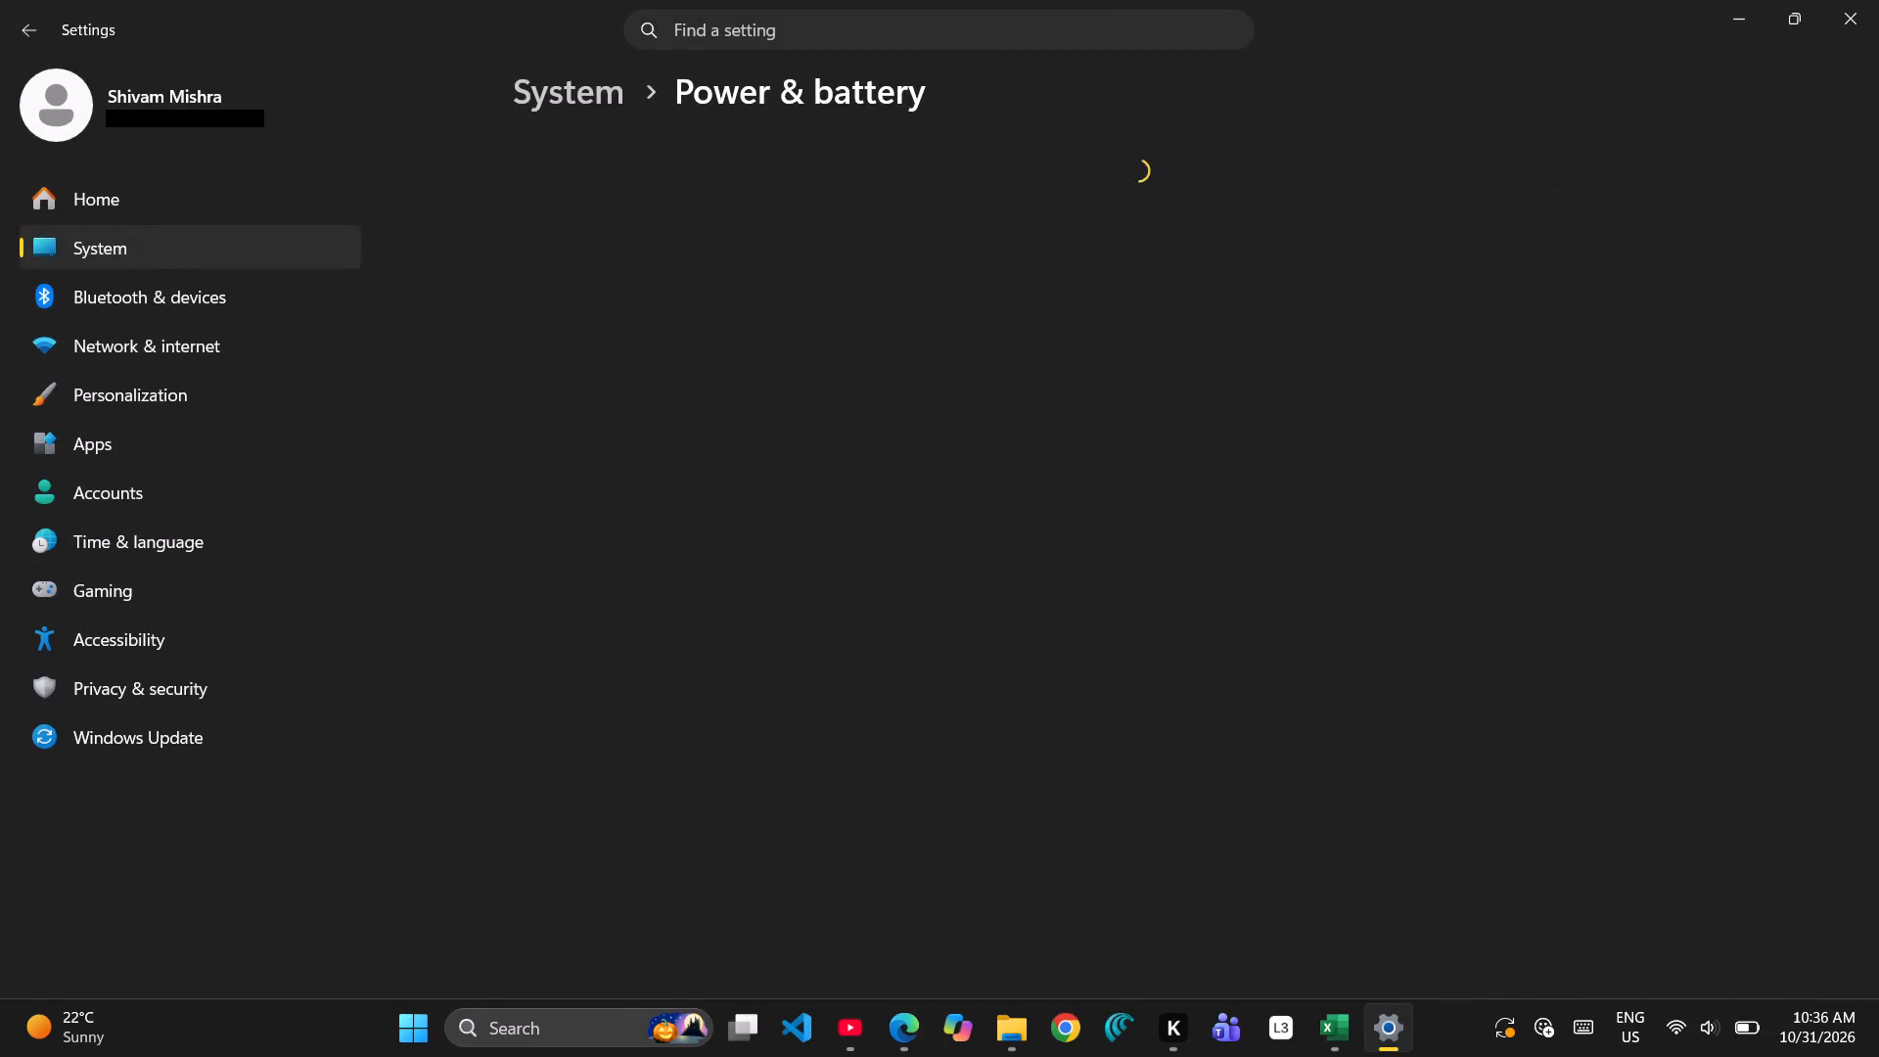
click(1851, 0)
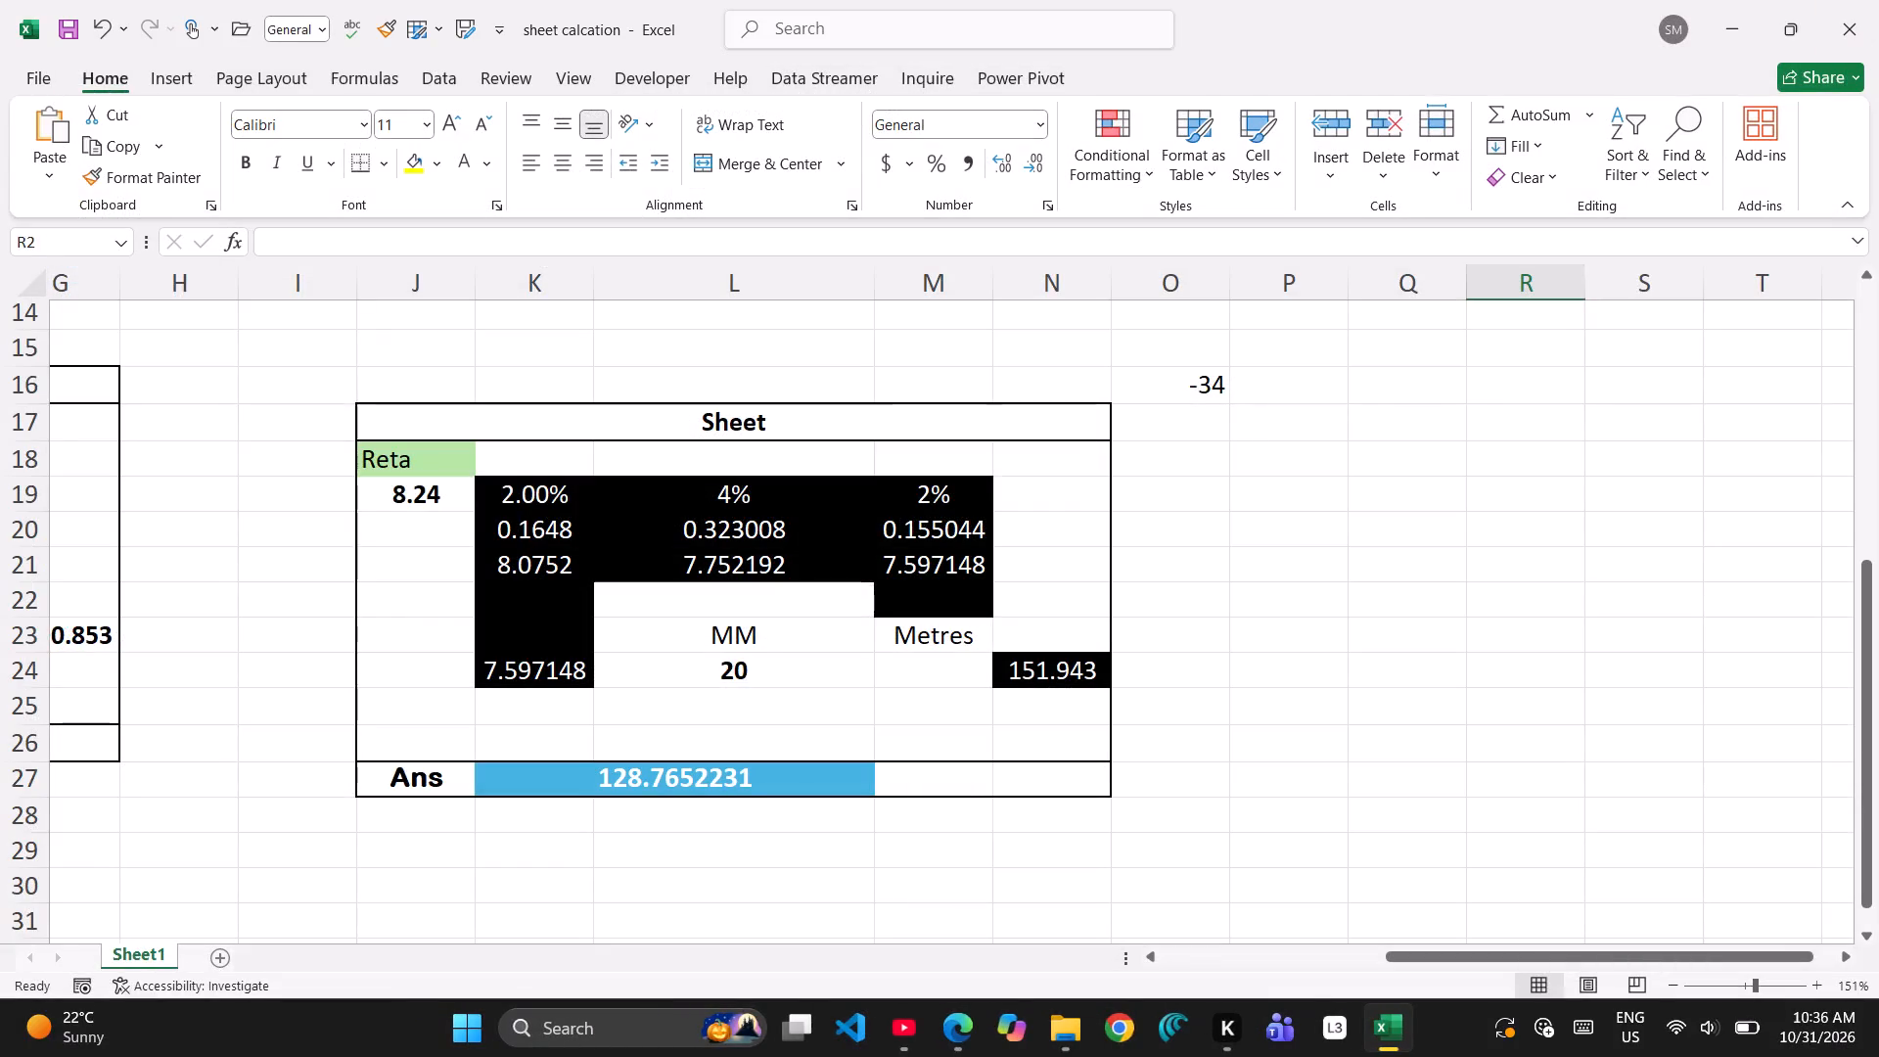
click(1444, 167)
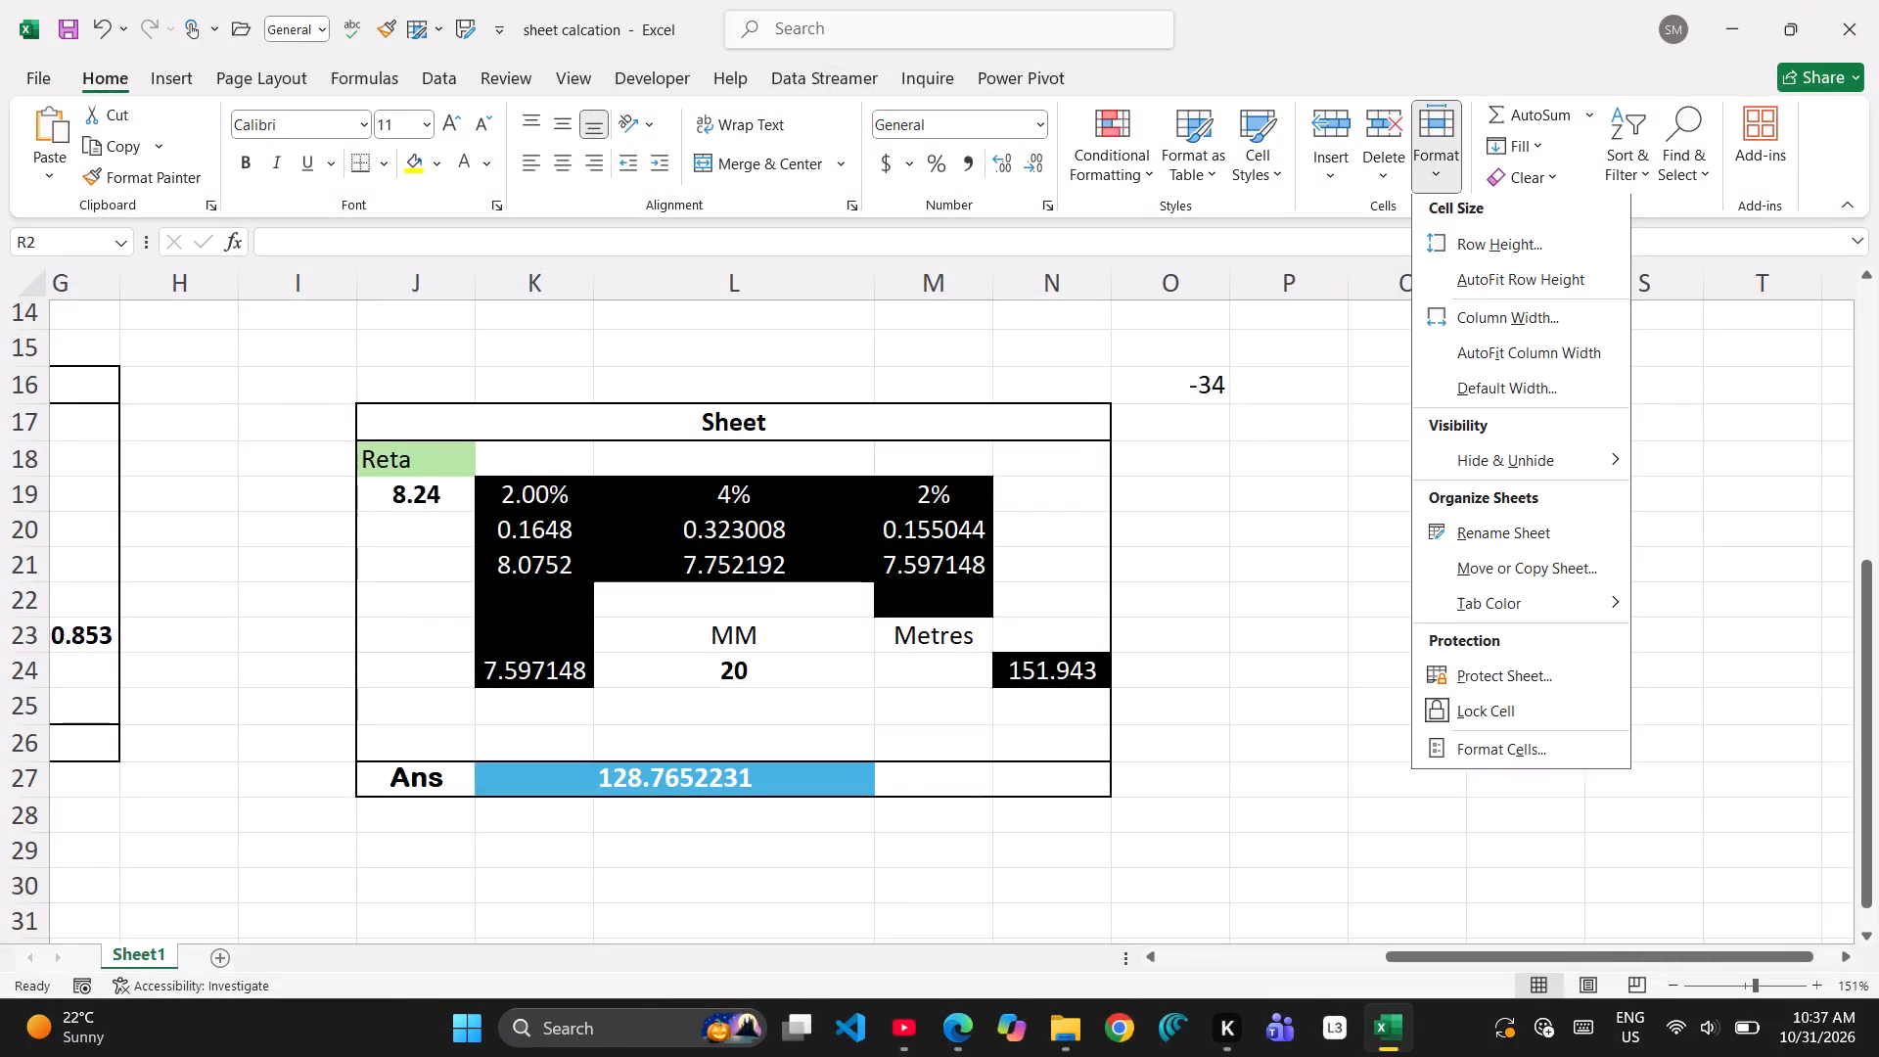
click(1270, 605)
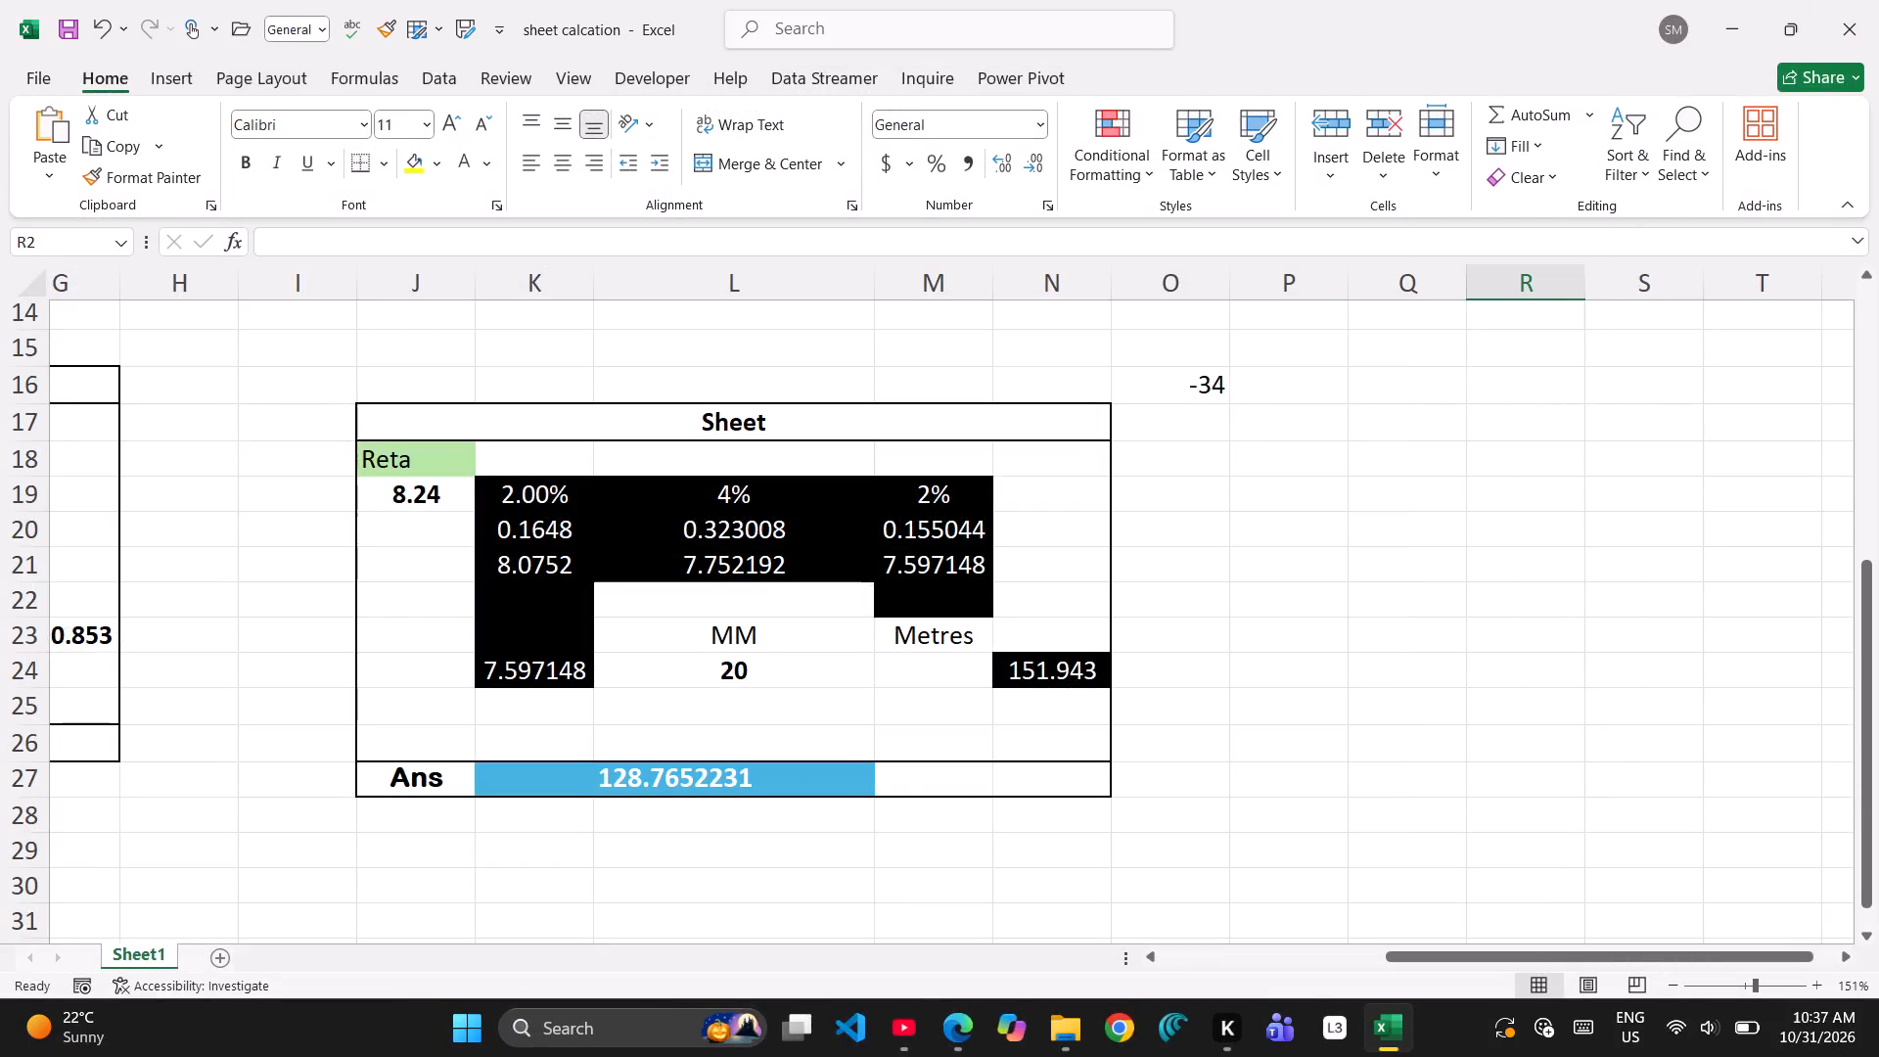
Inspect the contents of cell O16, the Ans cell's formula and the Reta rate cell in the Sheet table.
click(1145, 380)
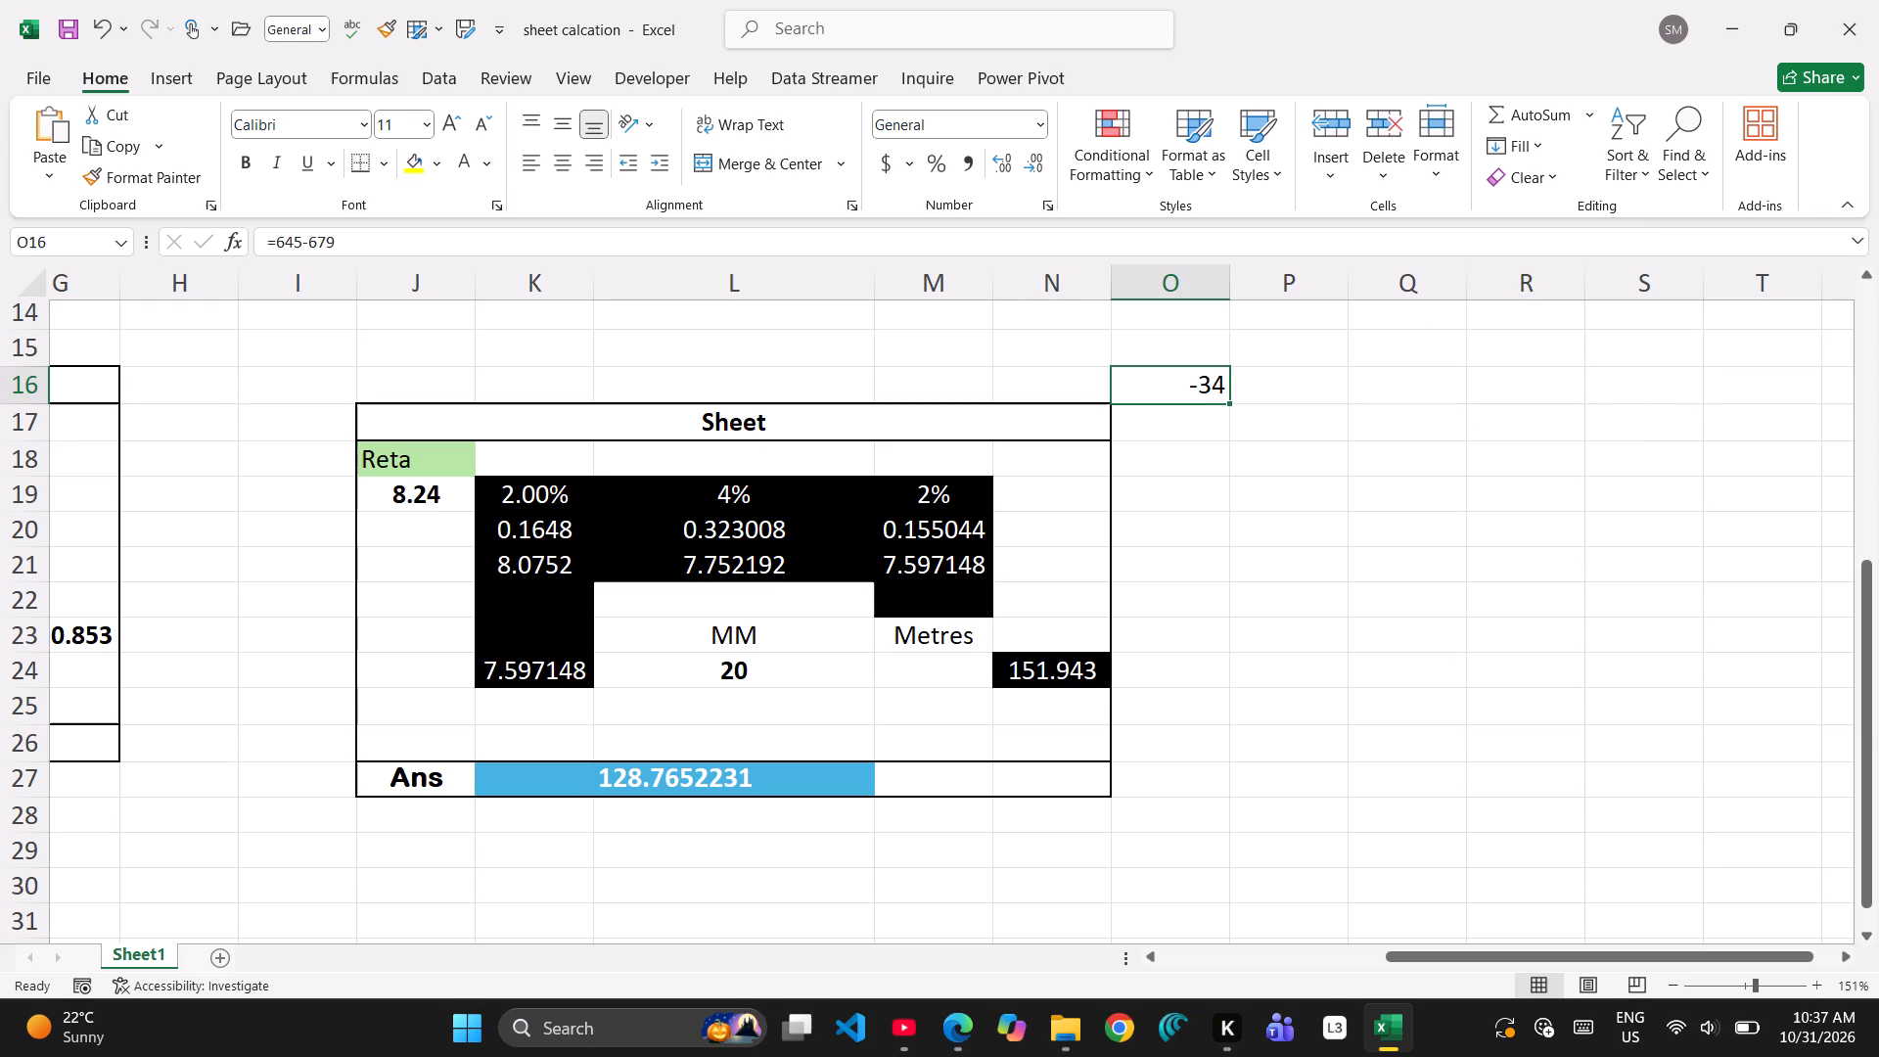
click(785, 783)
click(785, 783)
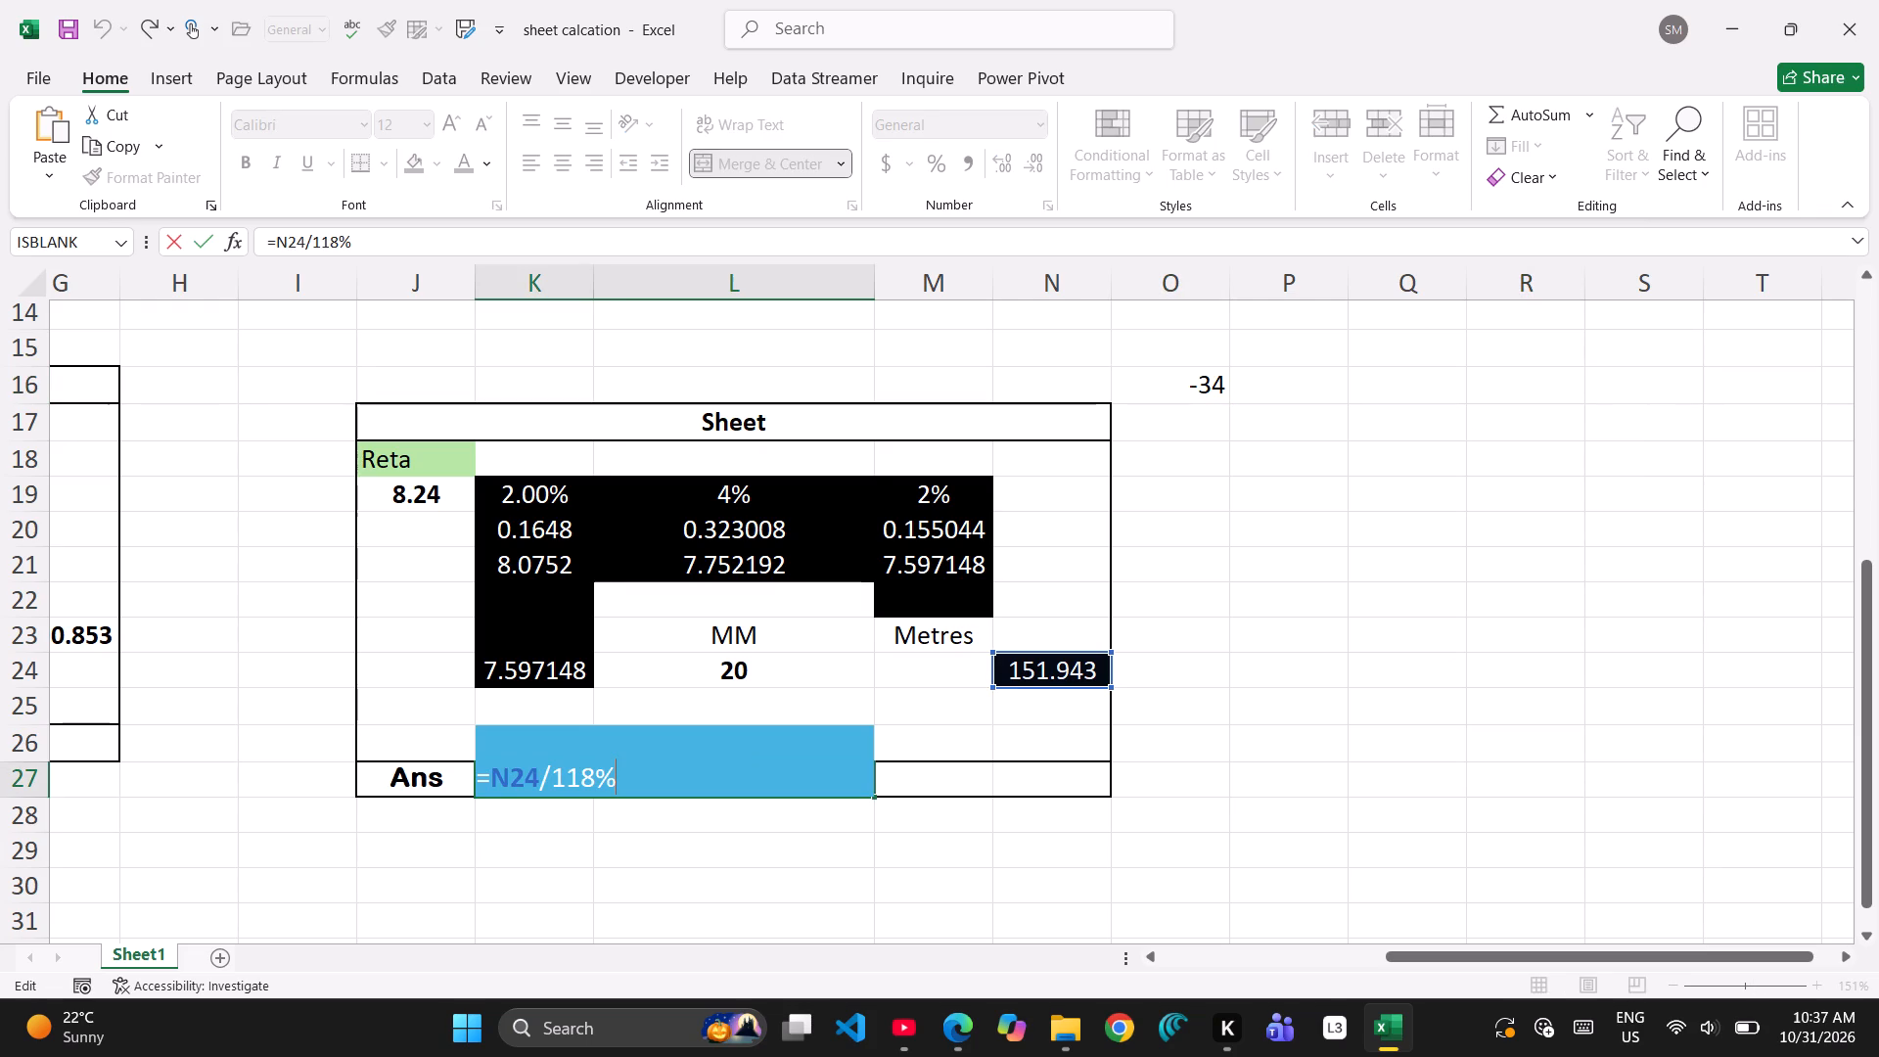
key(Return)
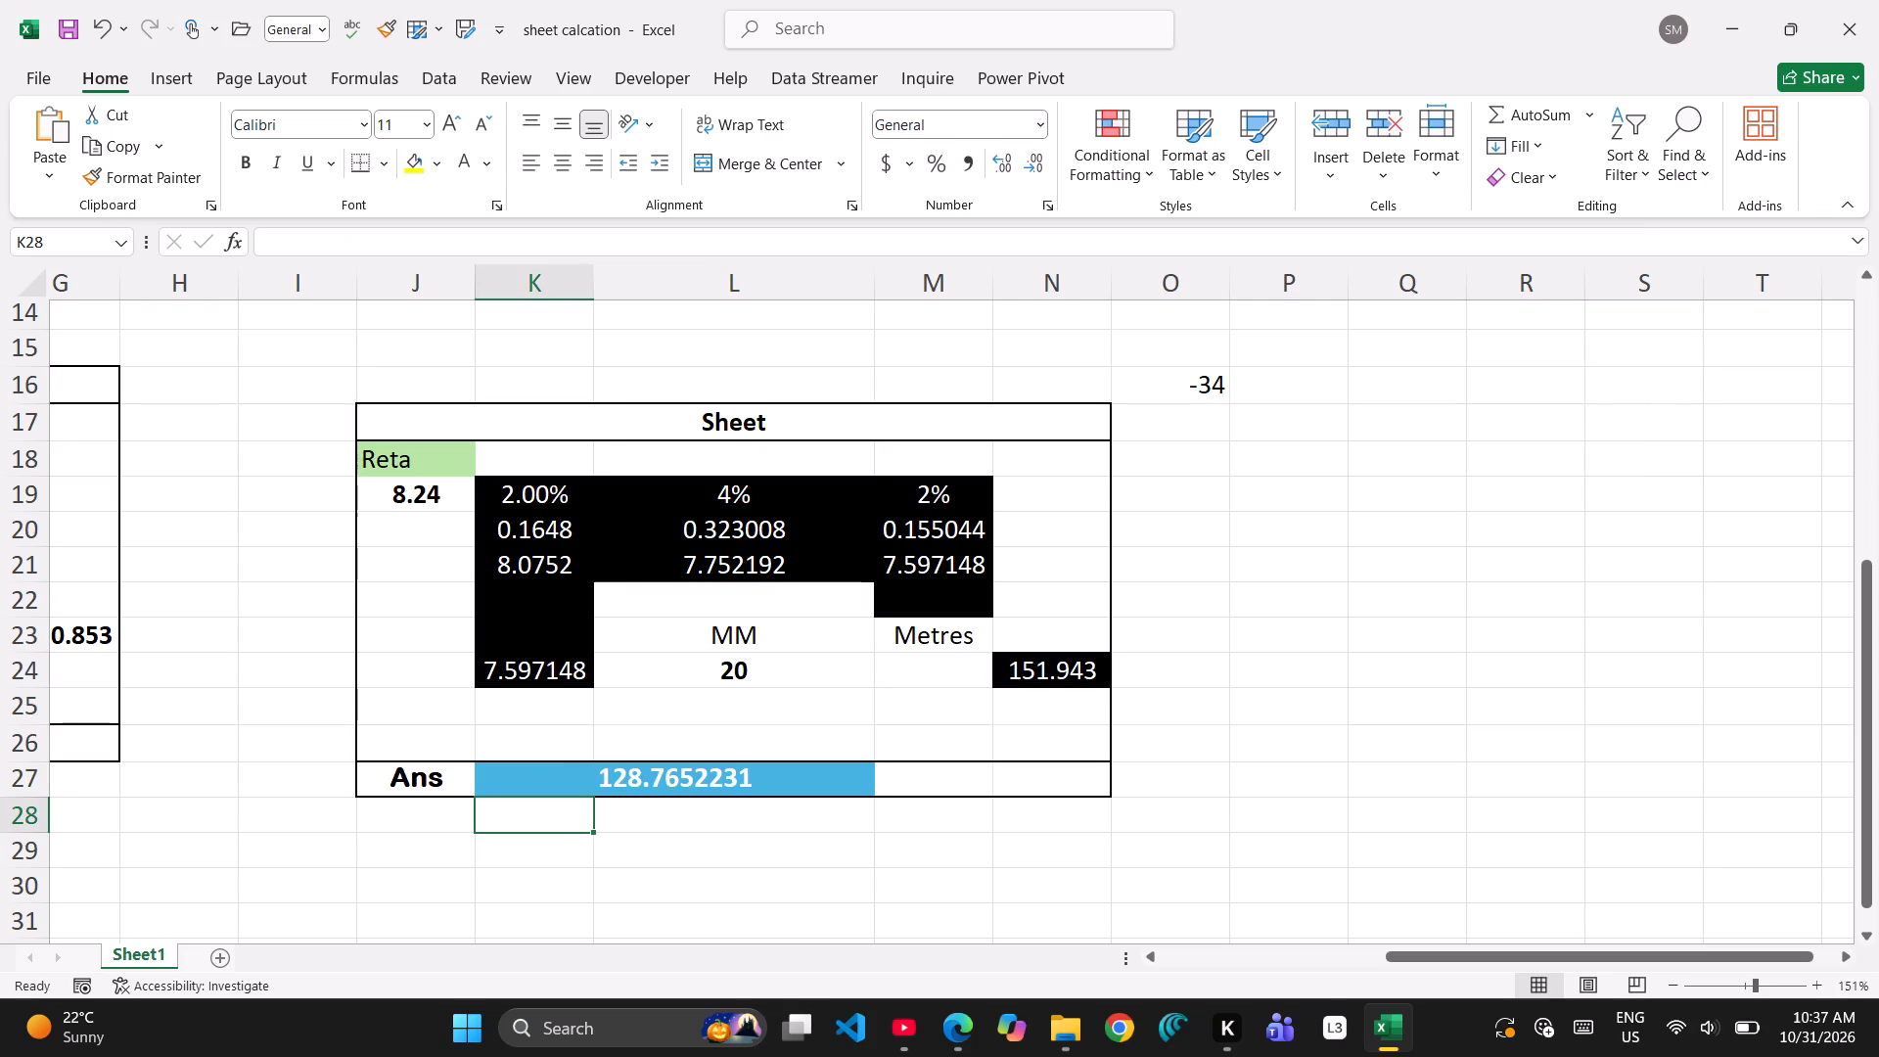
click(808, 769)
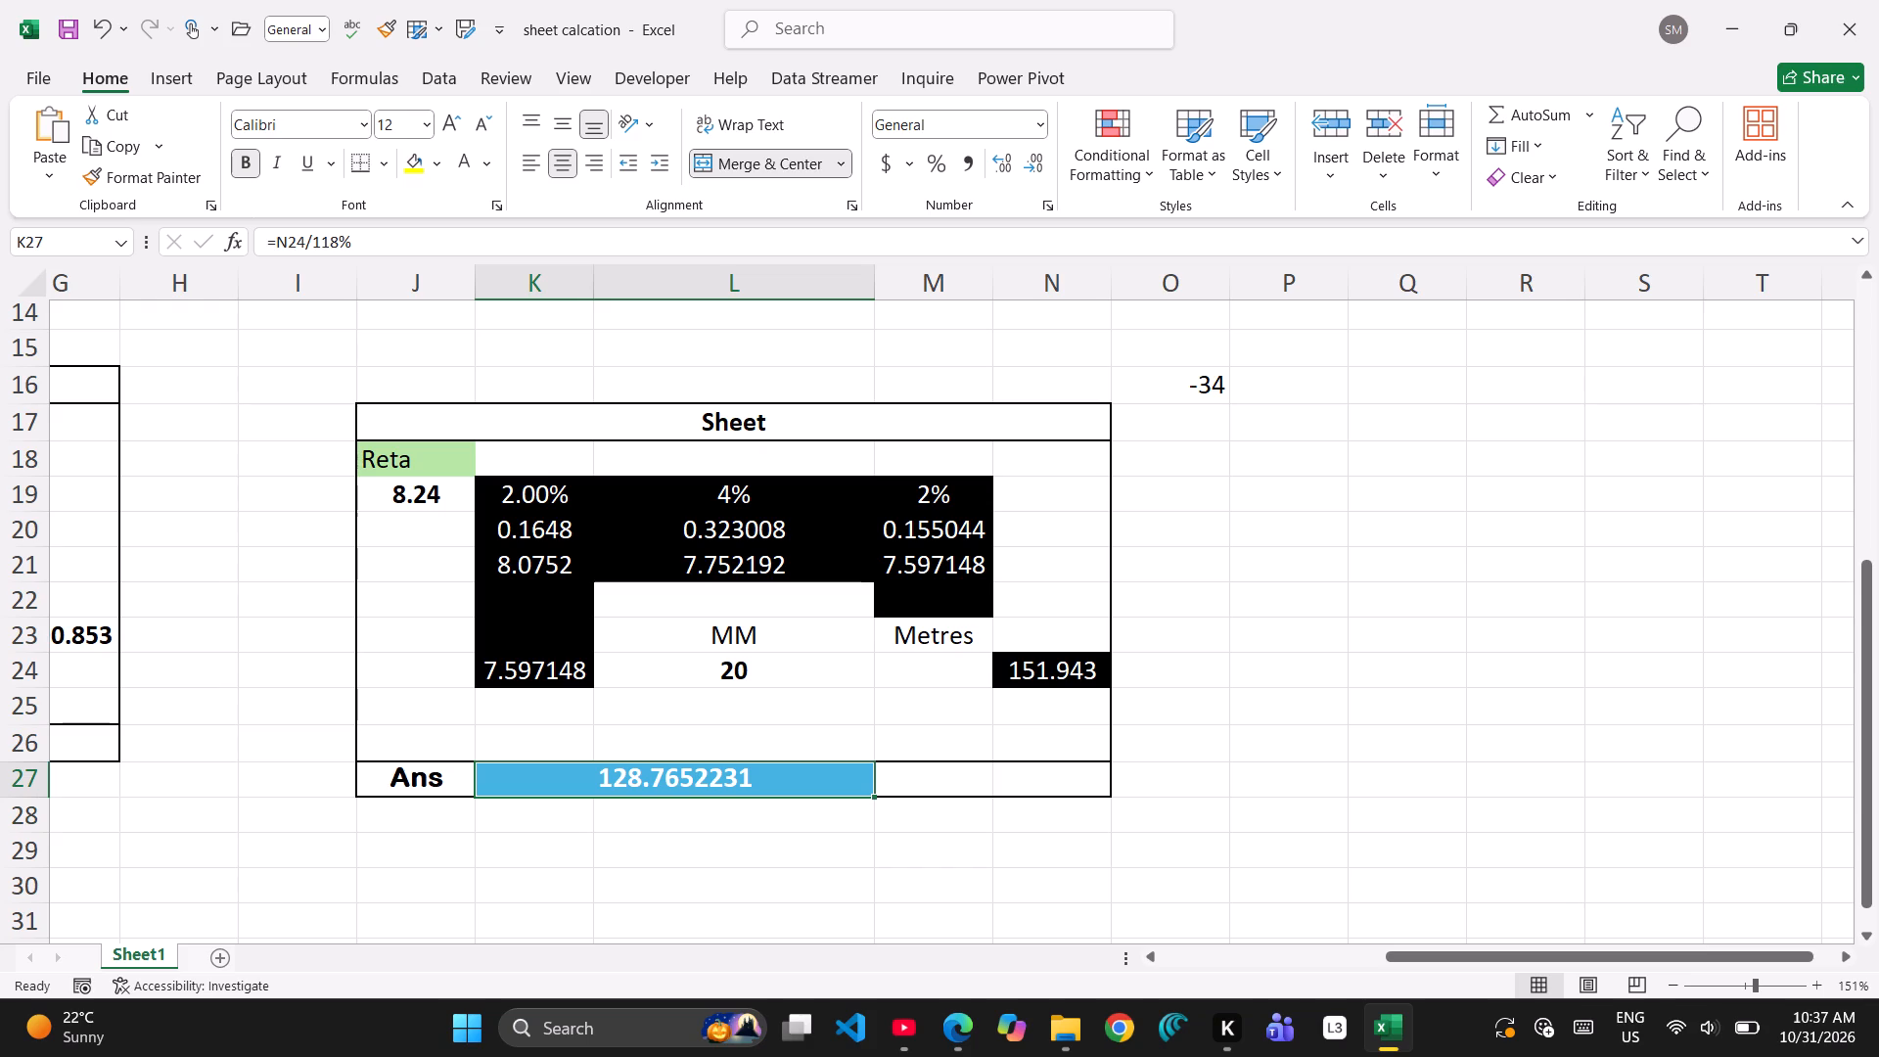
click(388, 493)
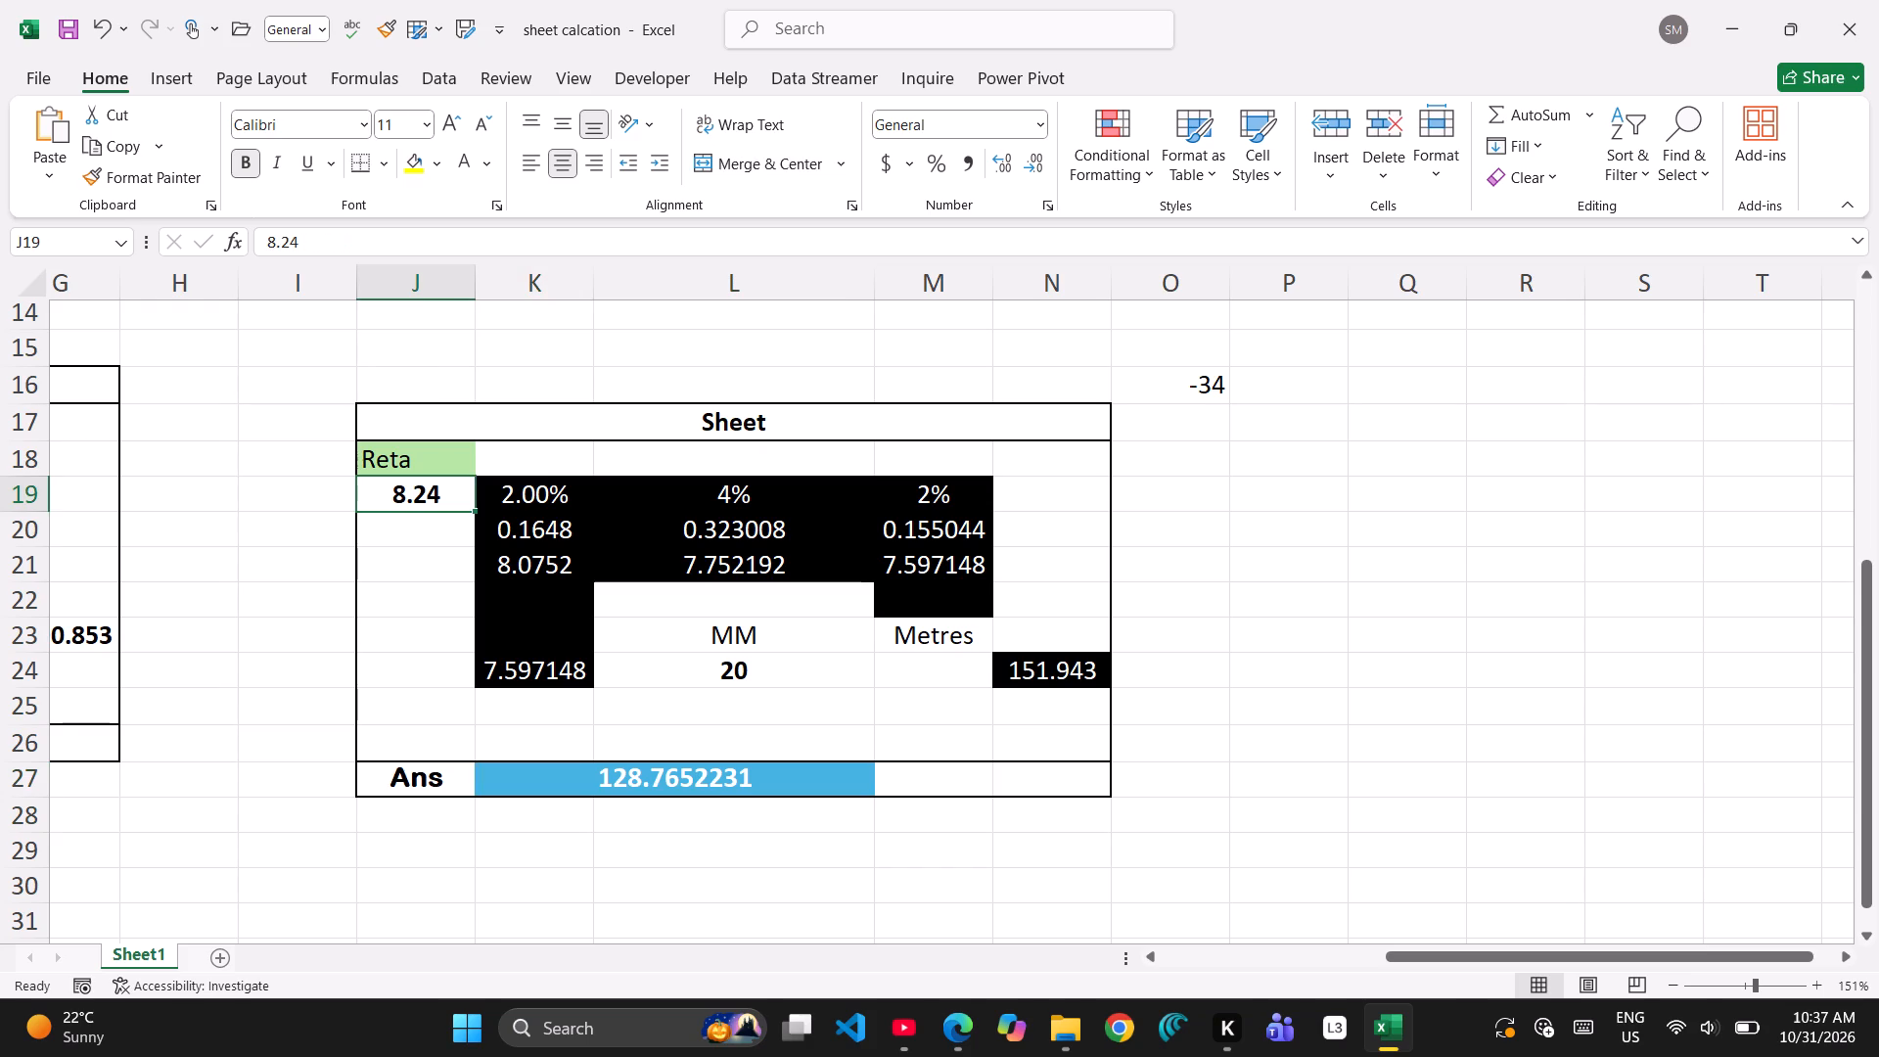
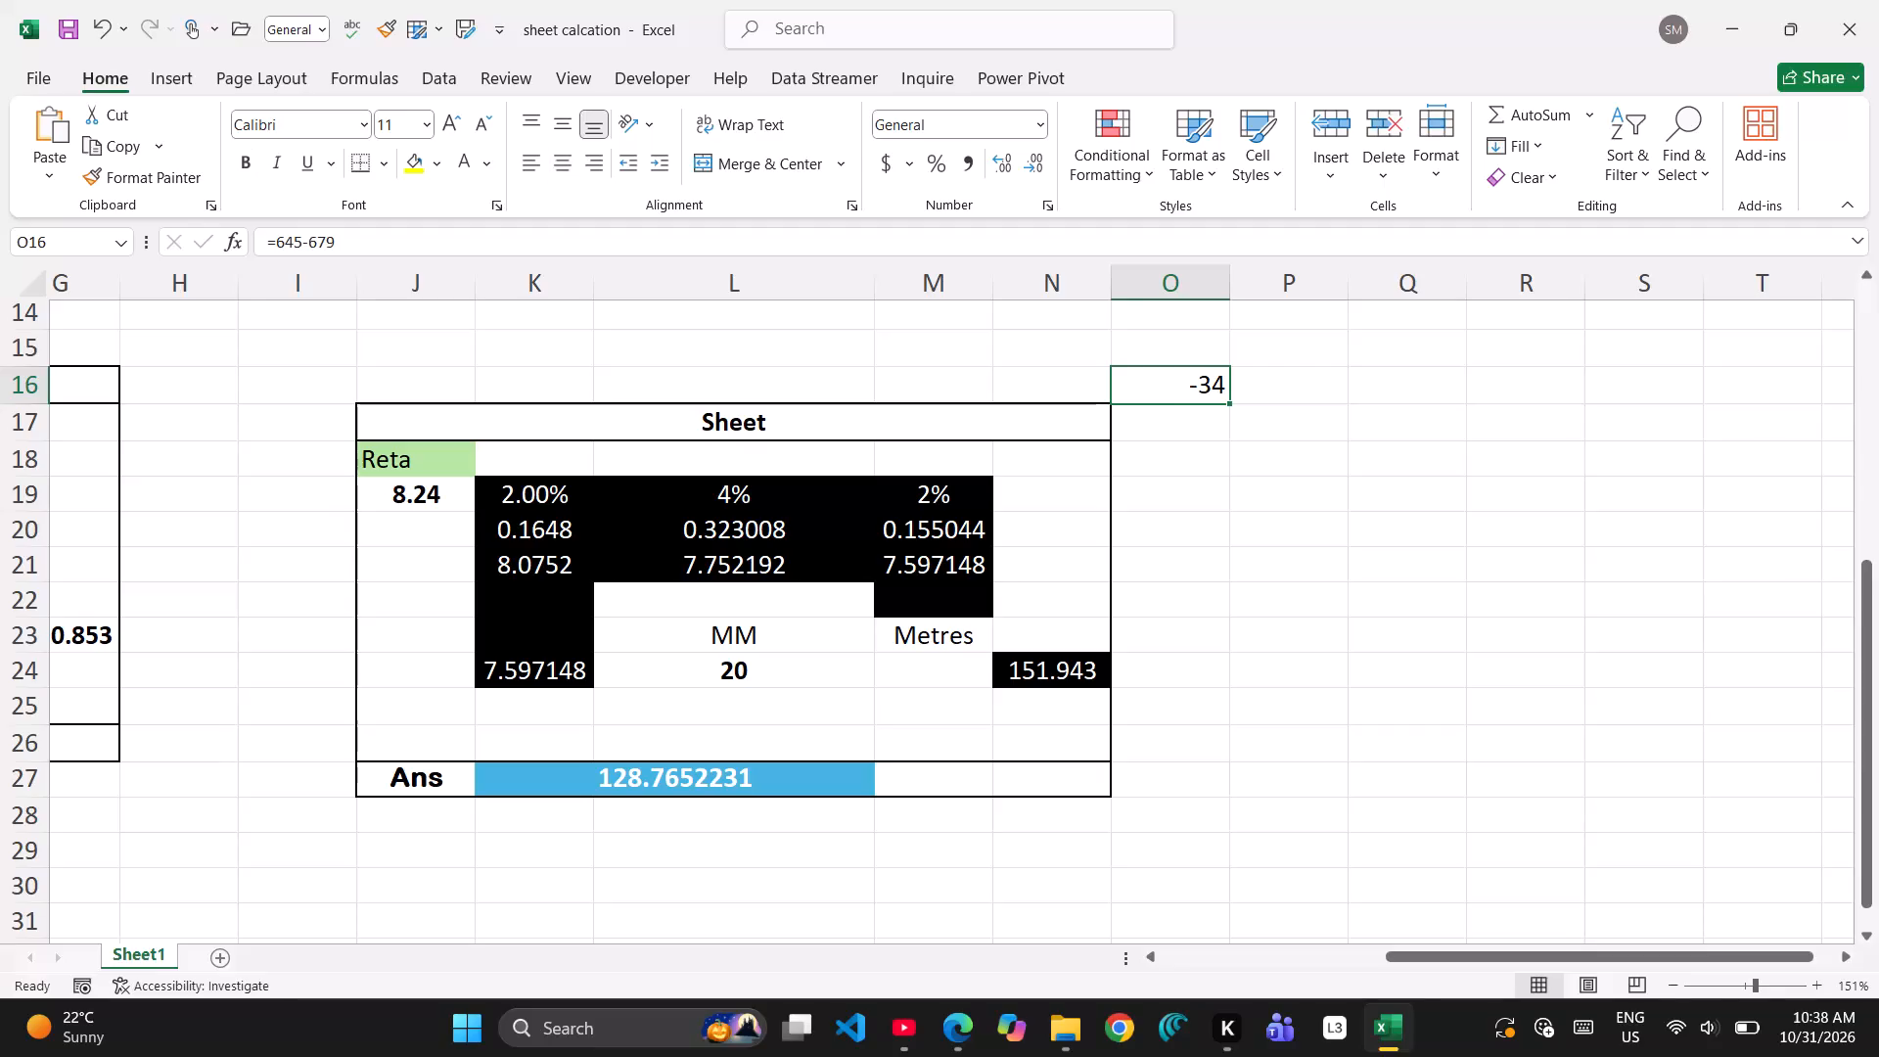
Open the subtraction formula in cell O16, just above the Sheet table, to review its contents.
double_click(1212, 393)
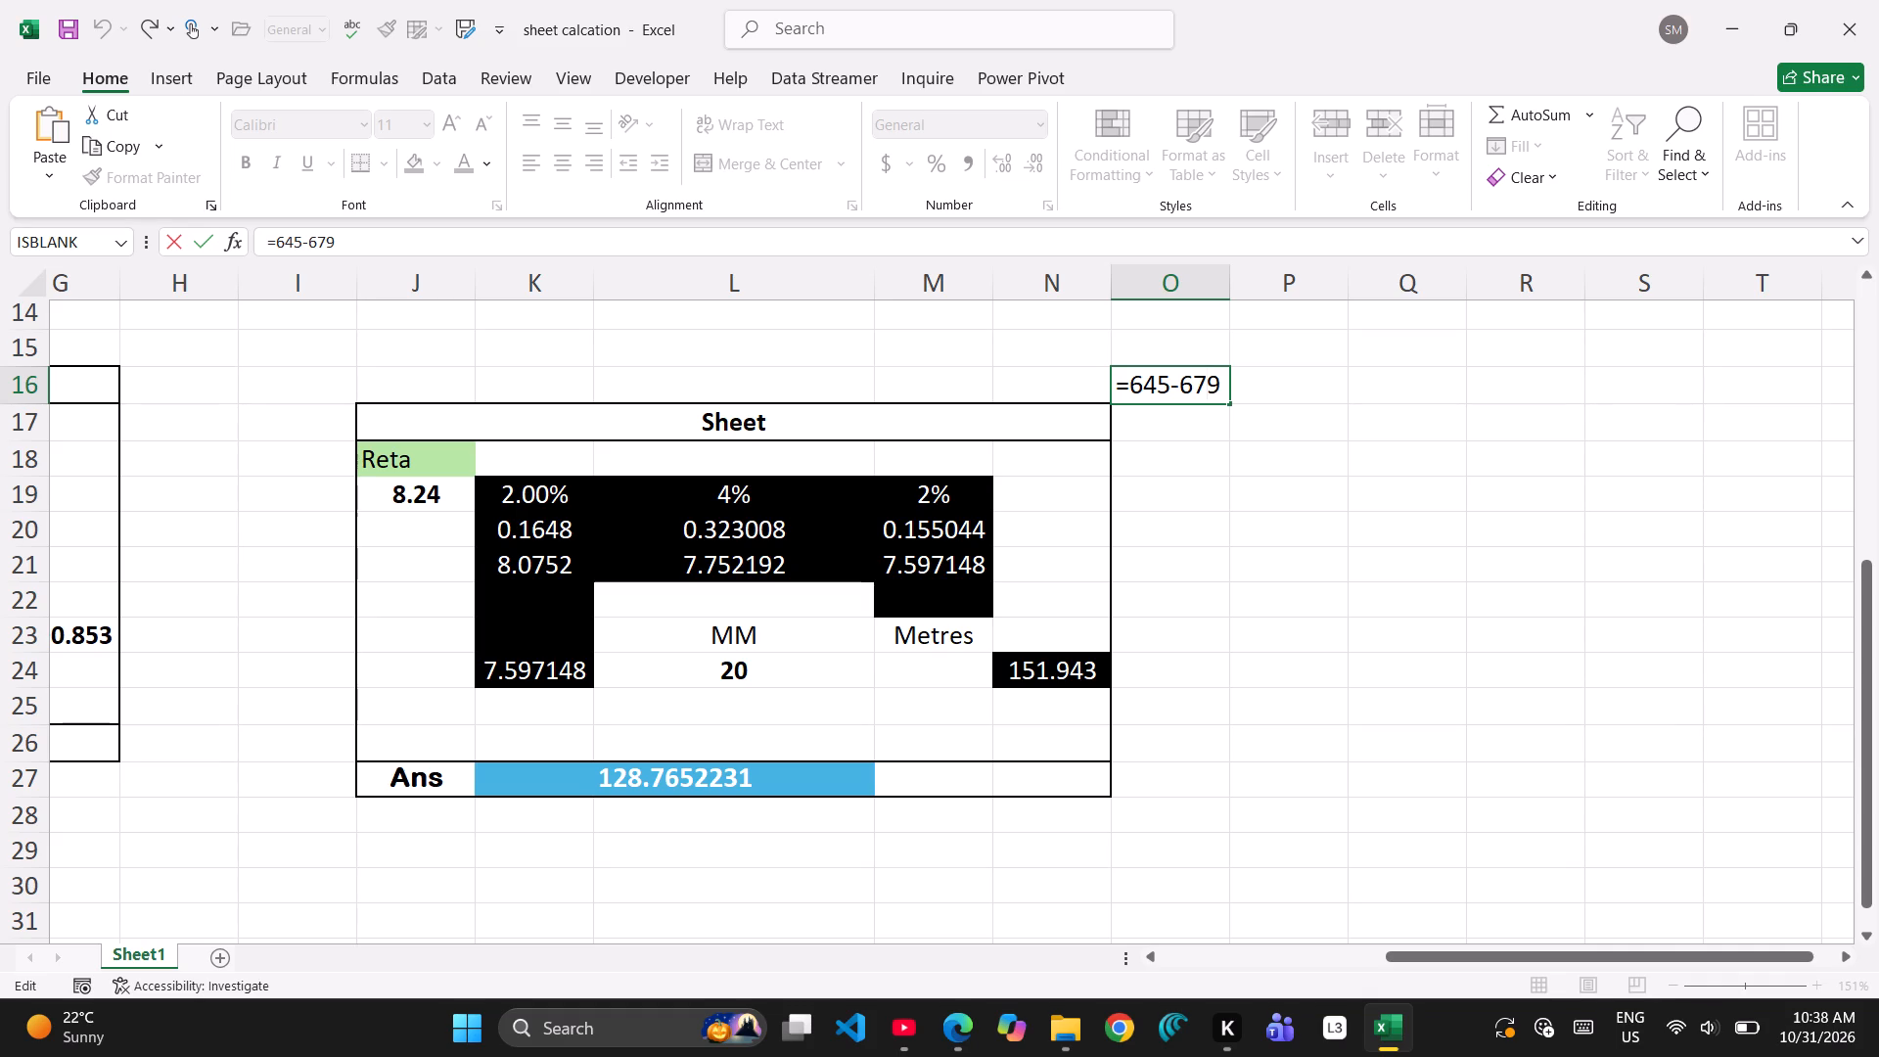
key(Return)
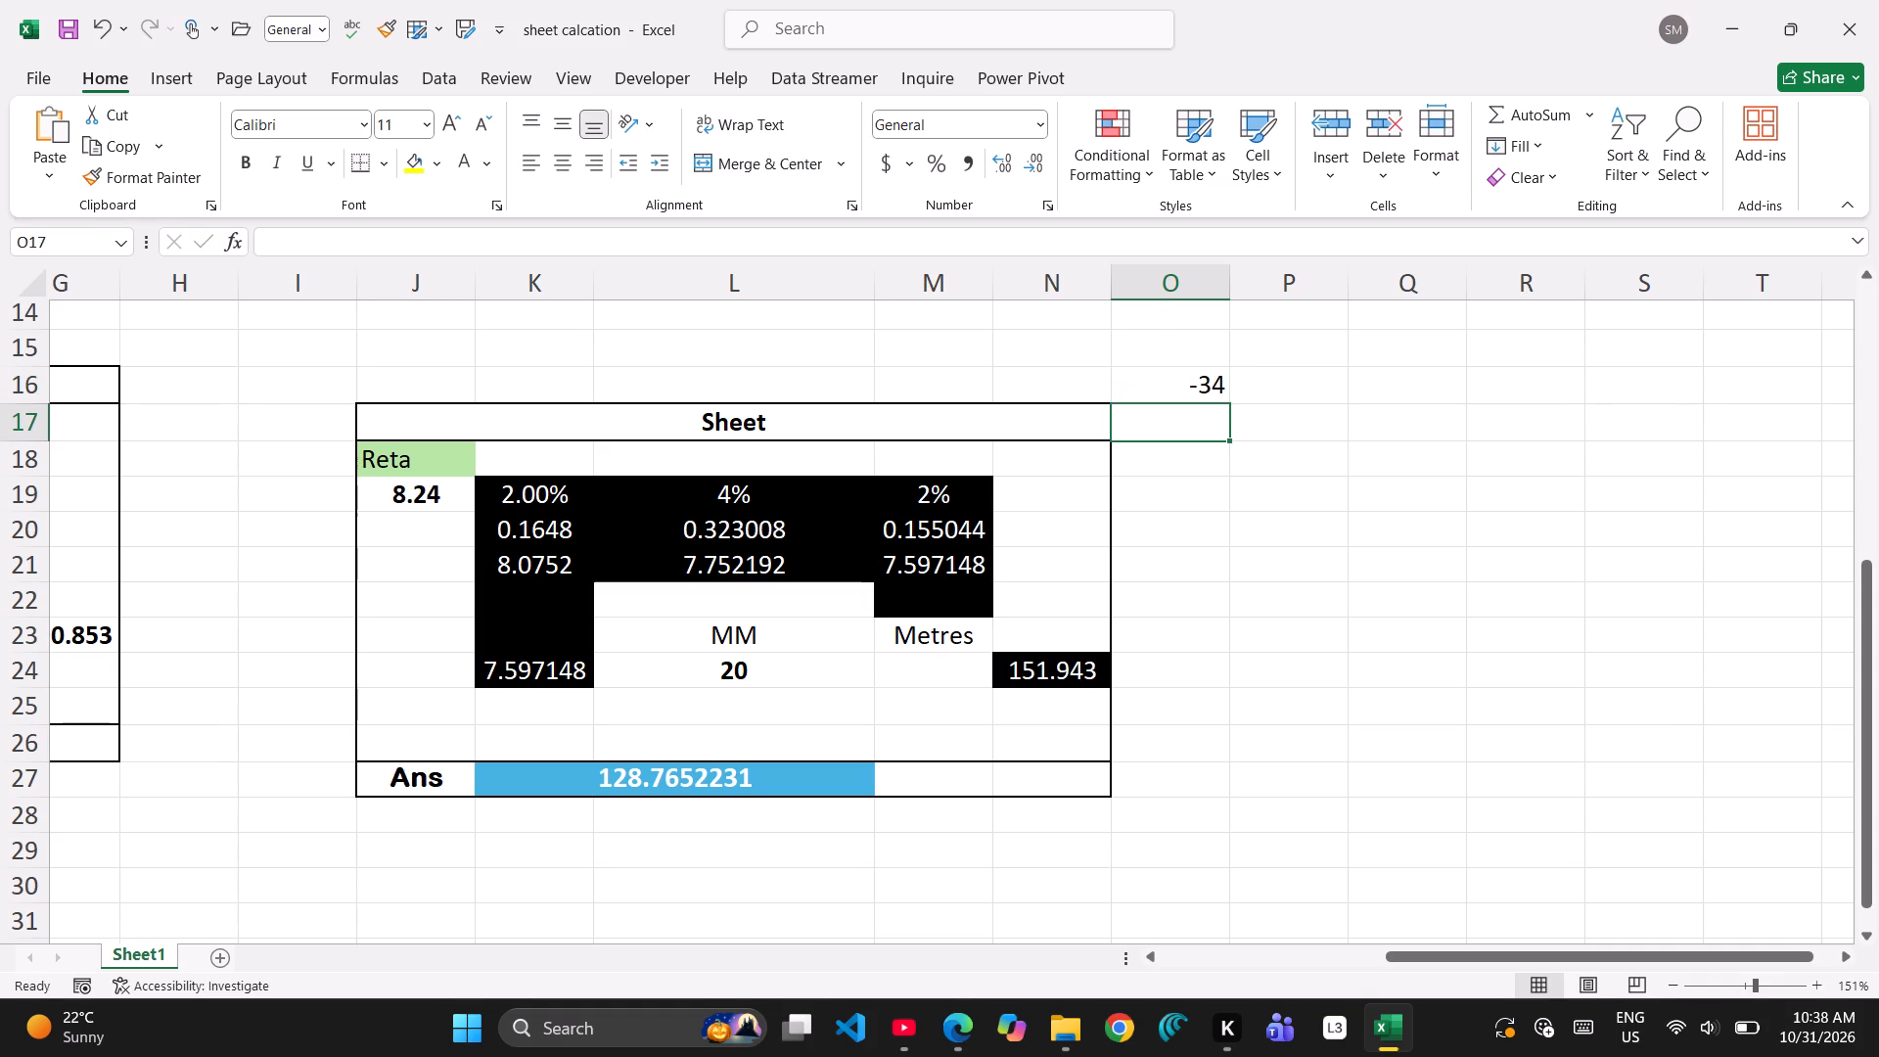
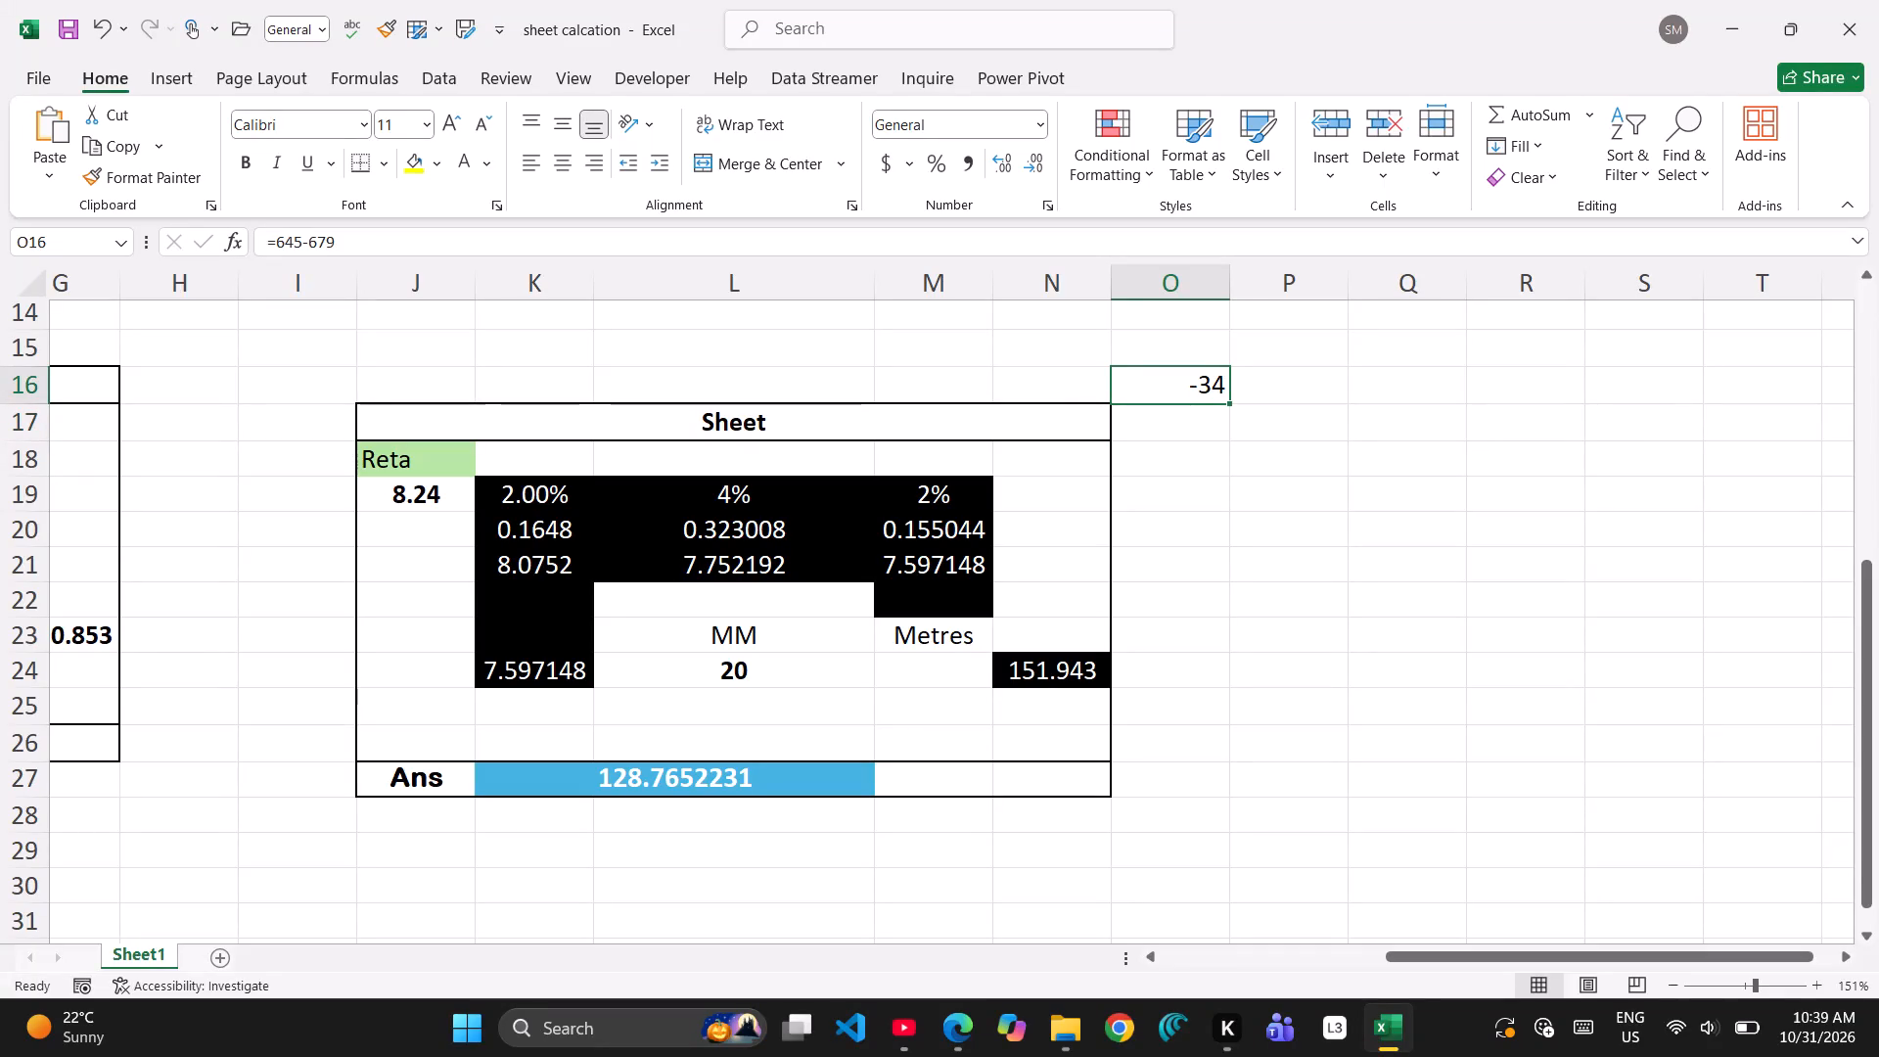
Review the formula in cell N24 and compare the Sheet table's layout with the Roll table.
double_click(1043, 666)
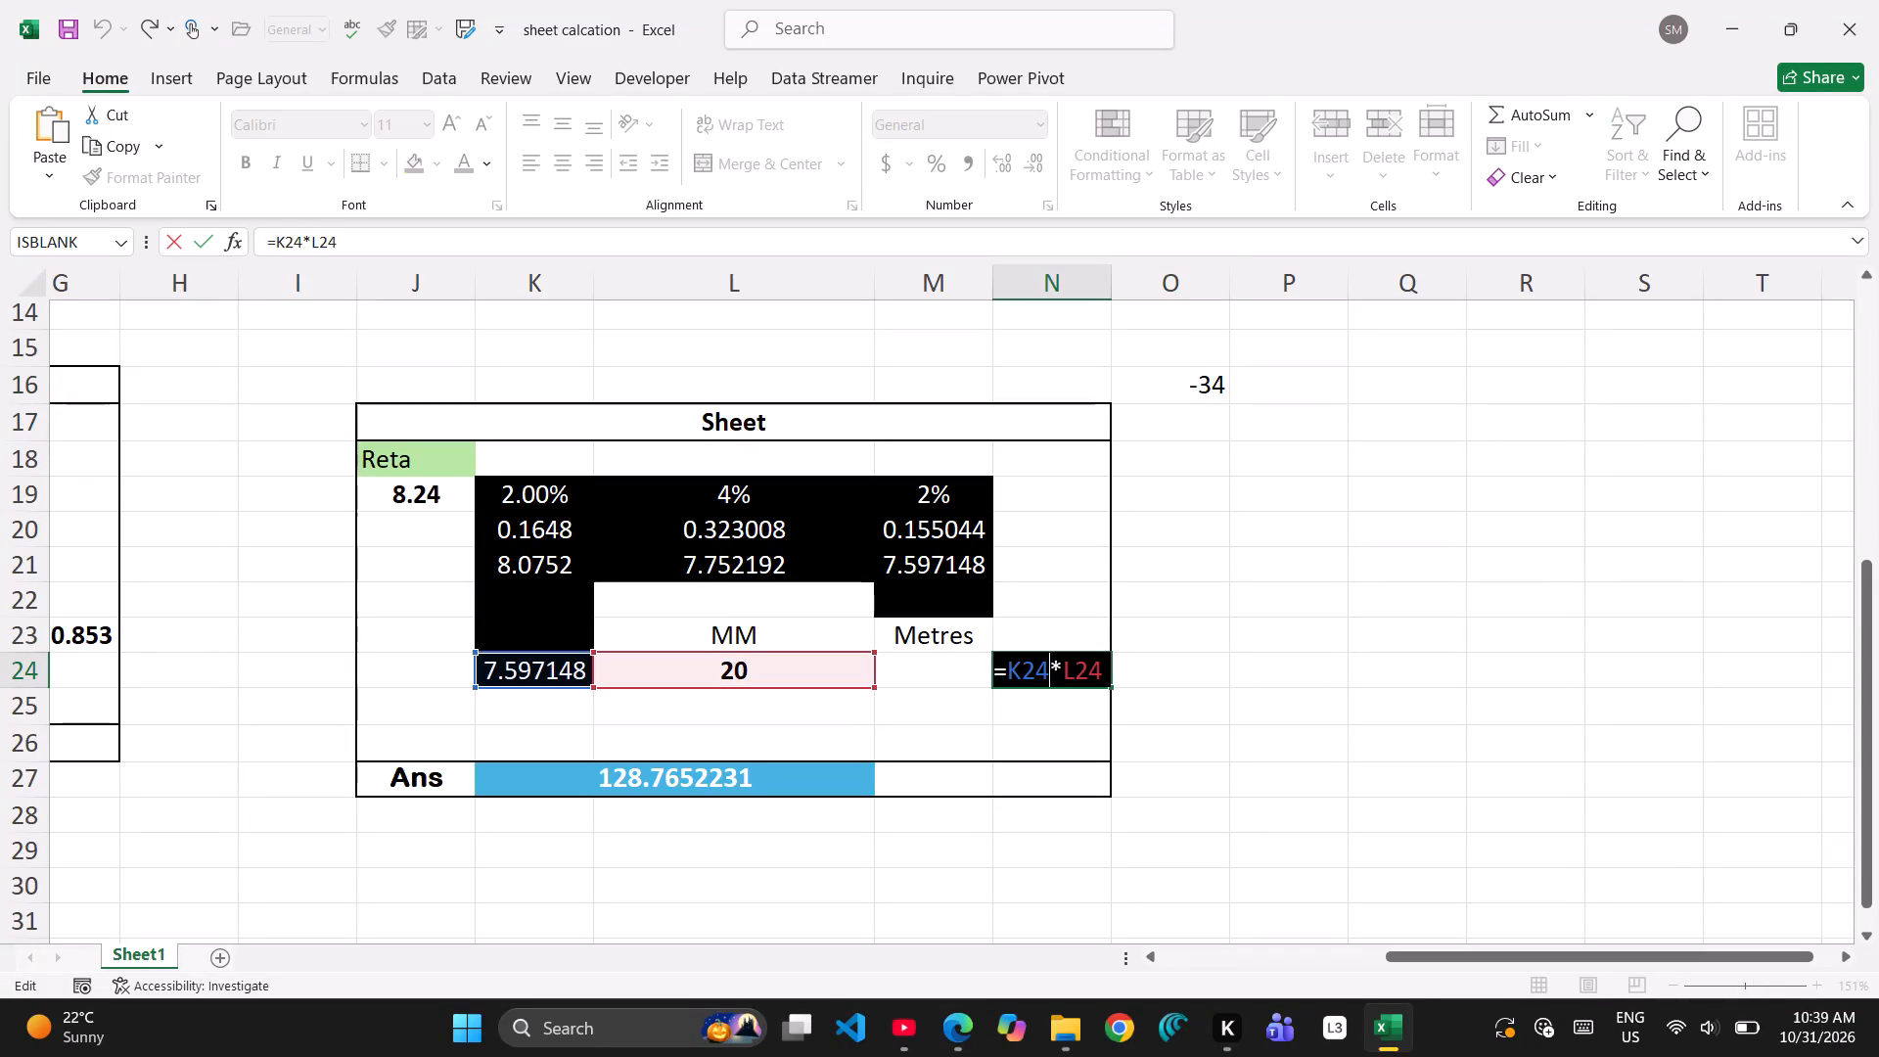
click(1040, 647)
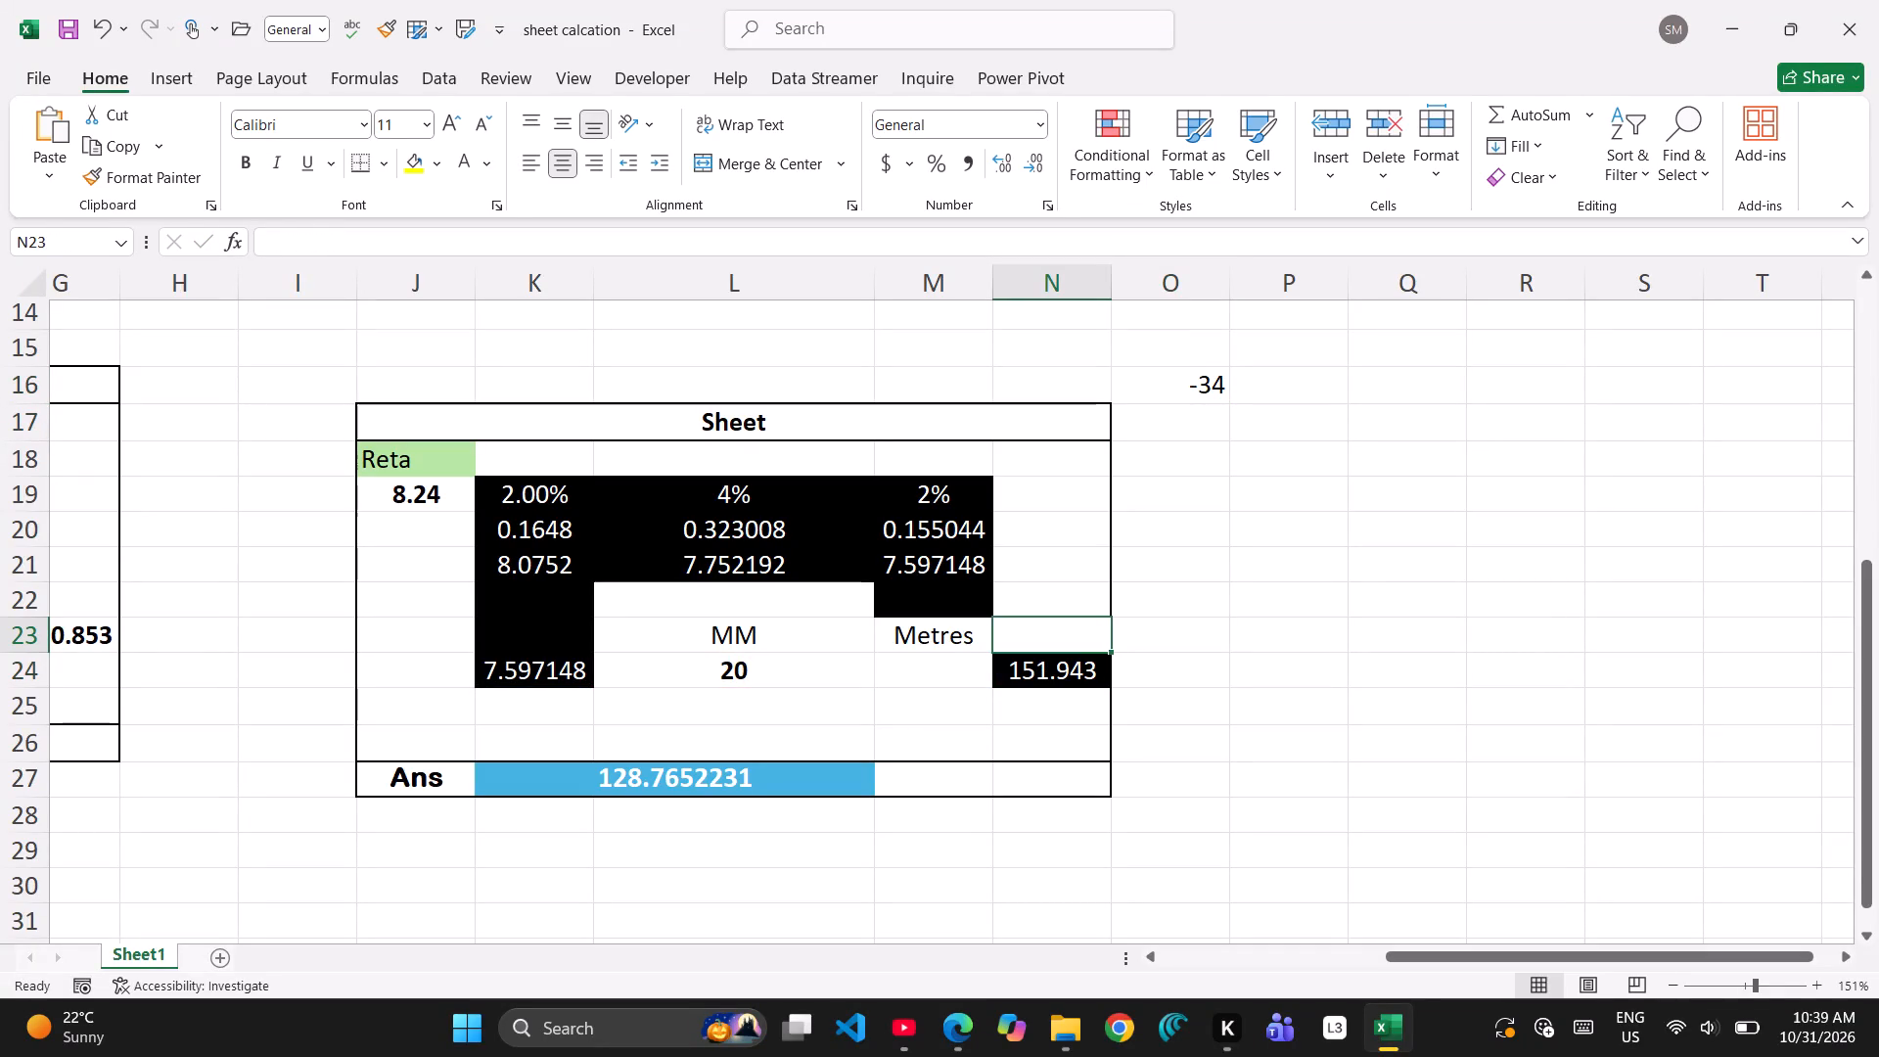
double_click(1035, 631)
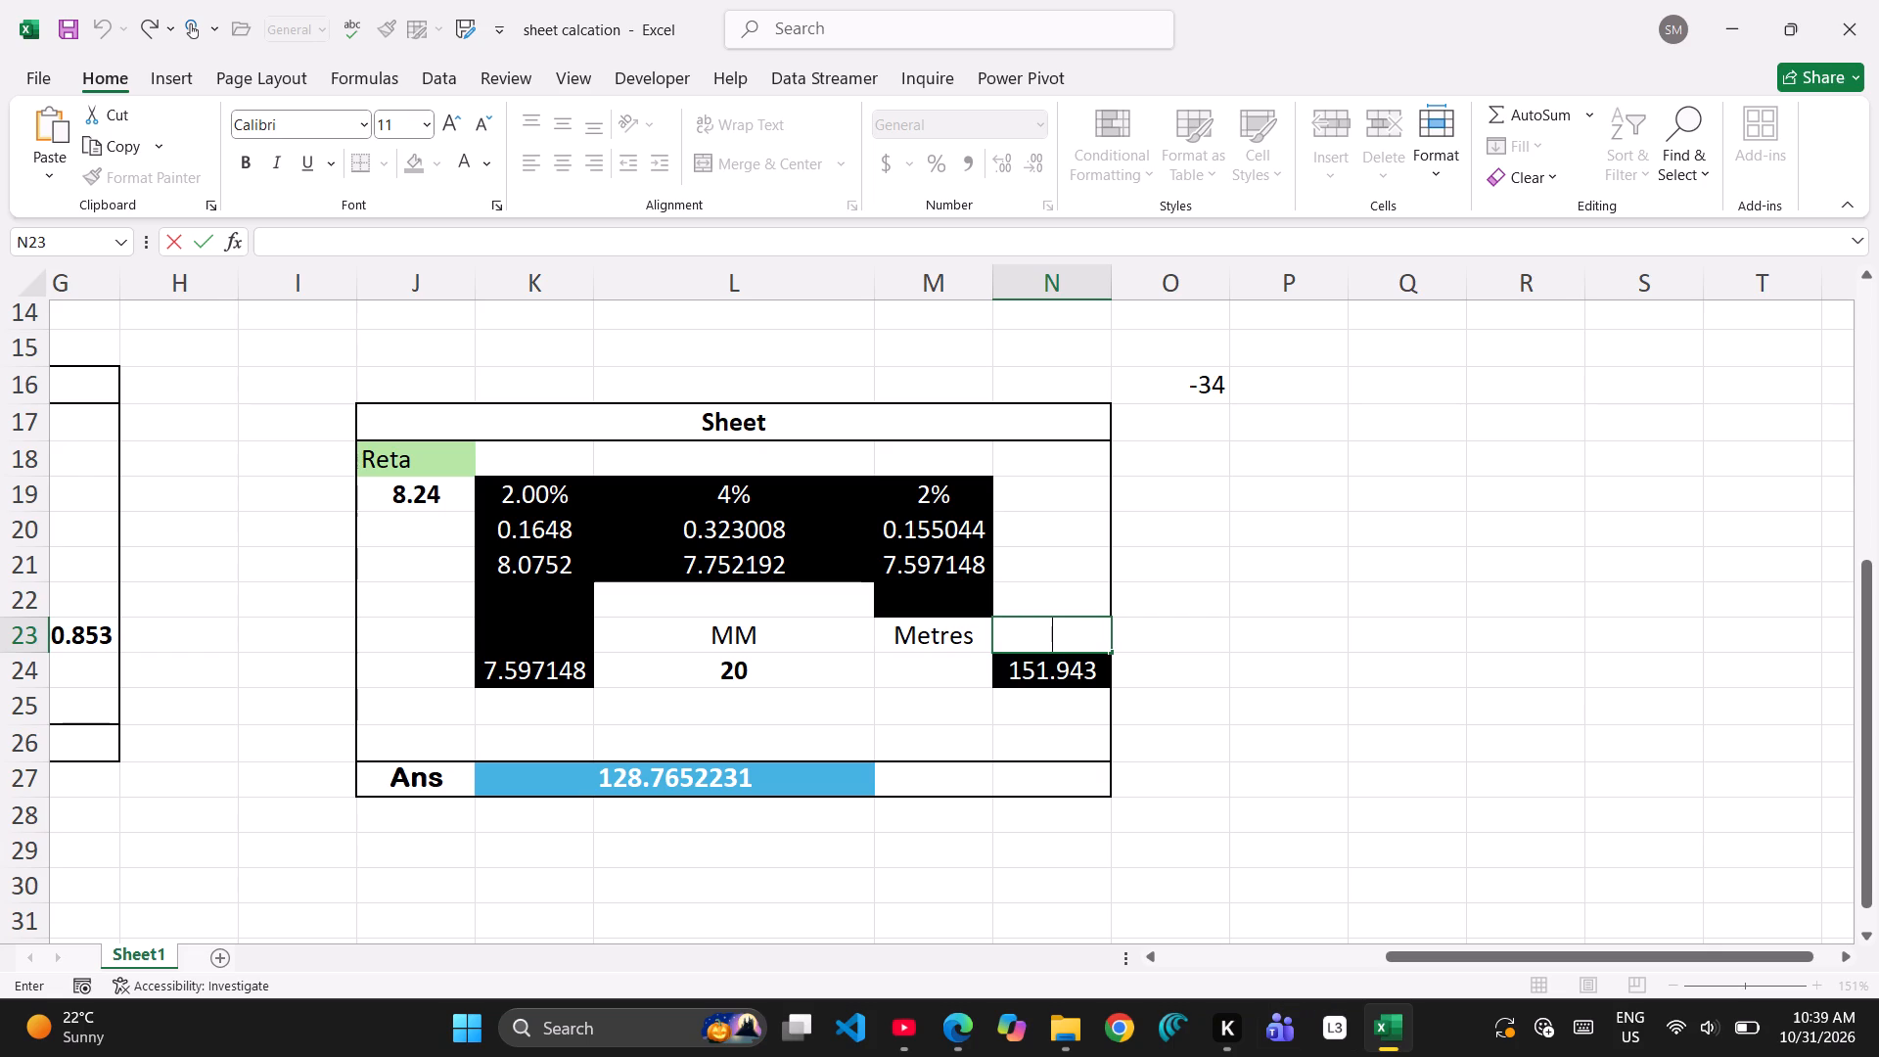
drag(1506, 952, 1319, 992)
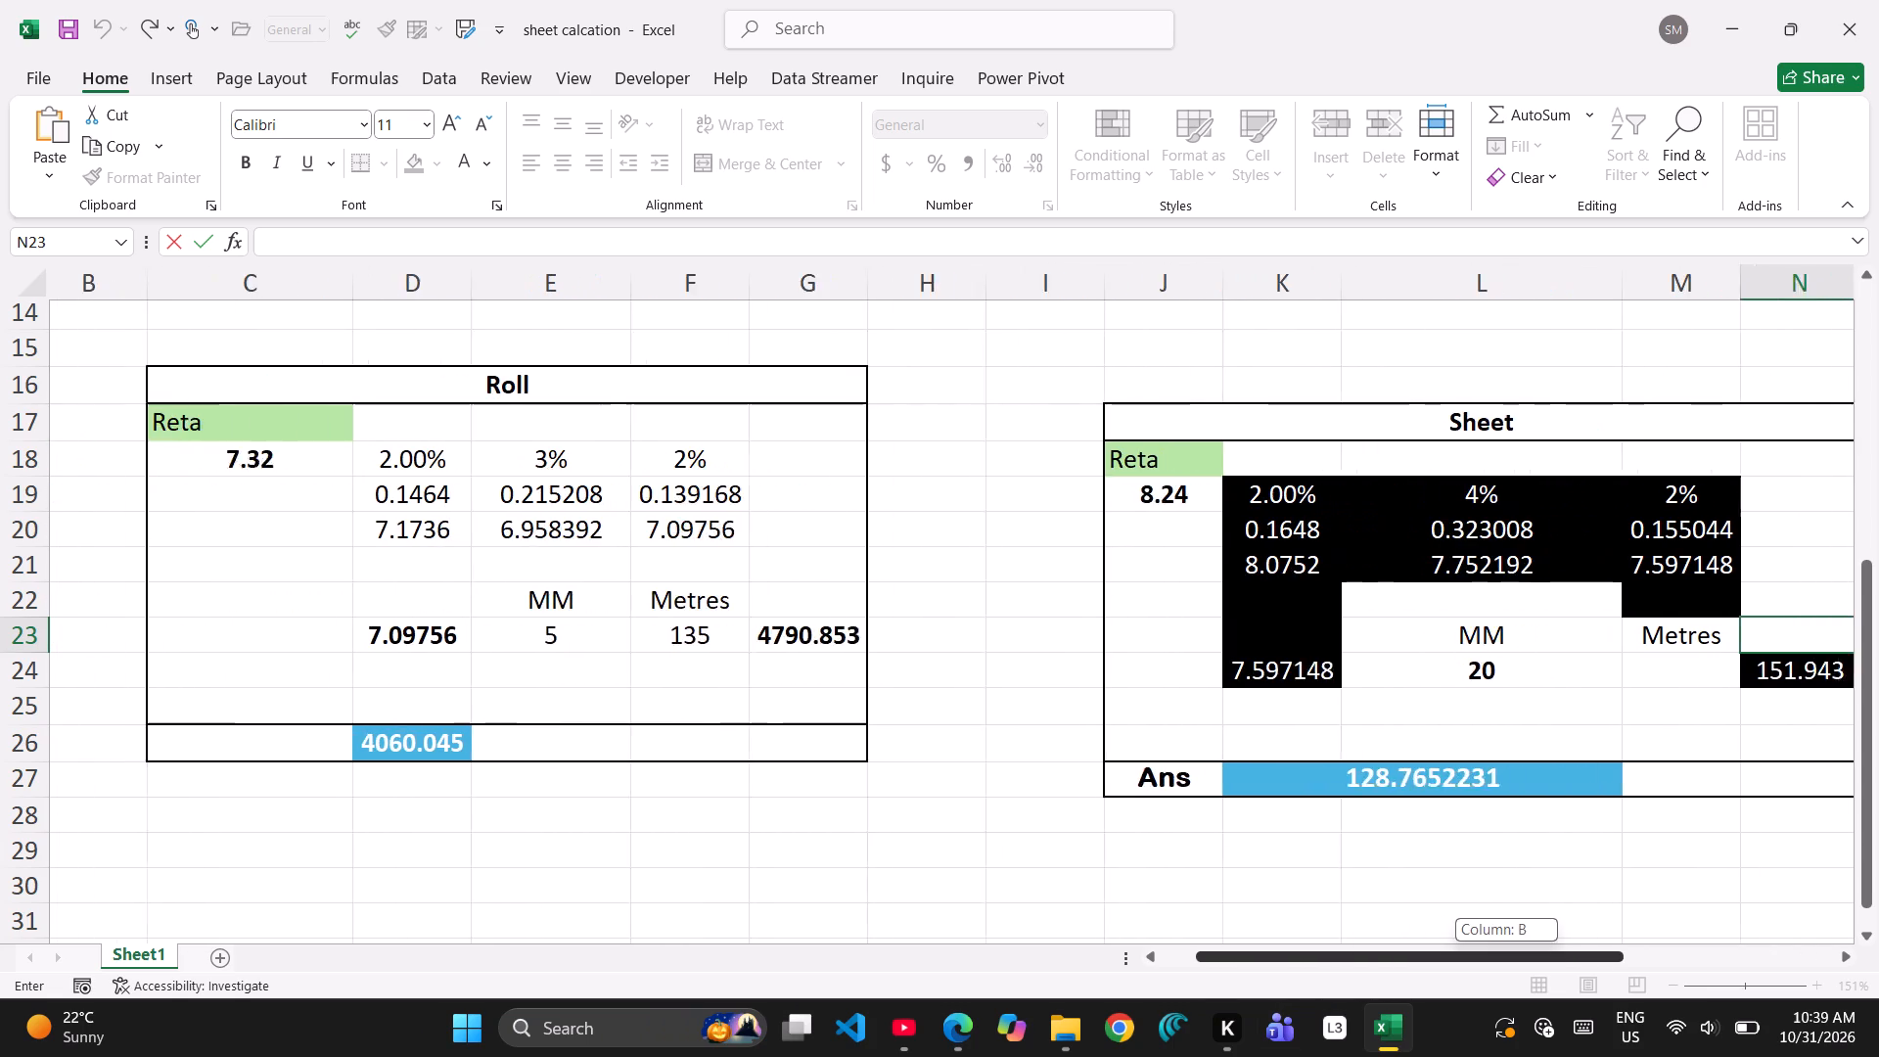
drag(1319, 992, 1471, 972)
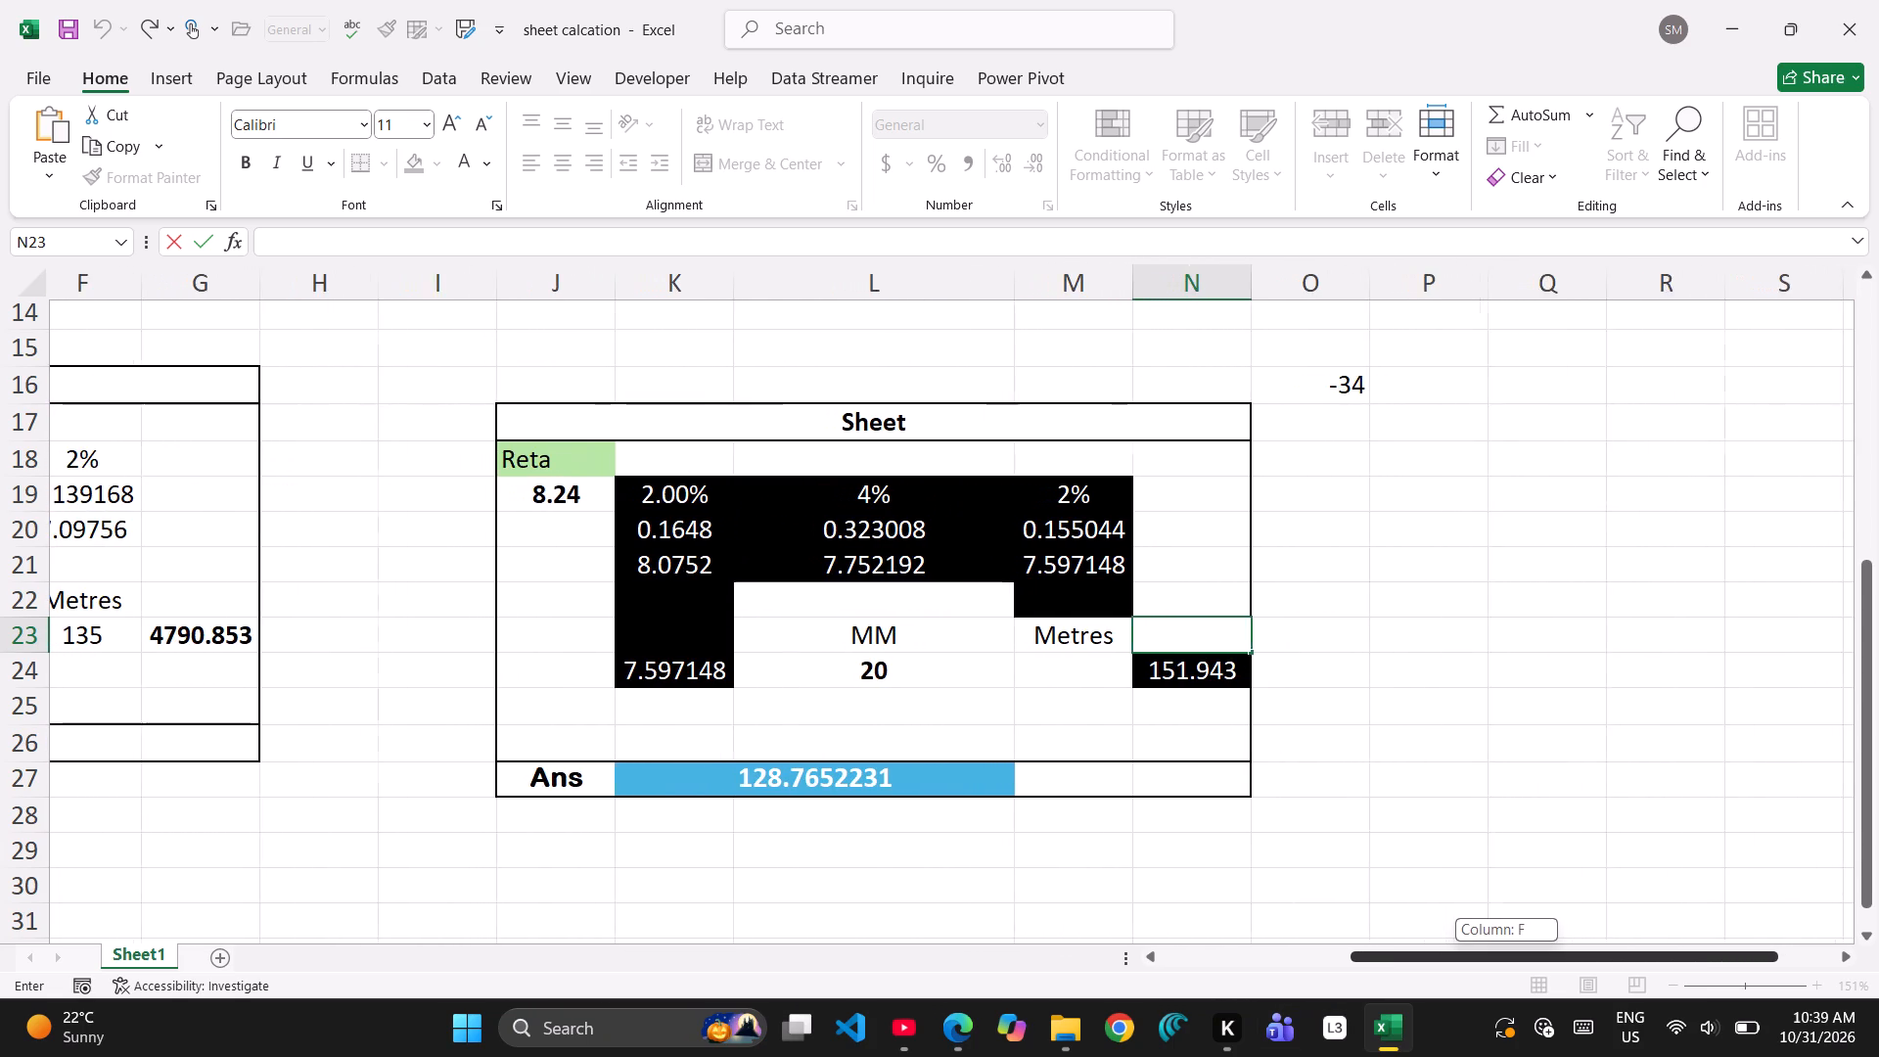
drag(1471, 972, 1465, 981)
click(1334, 705)
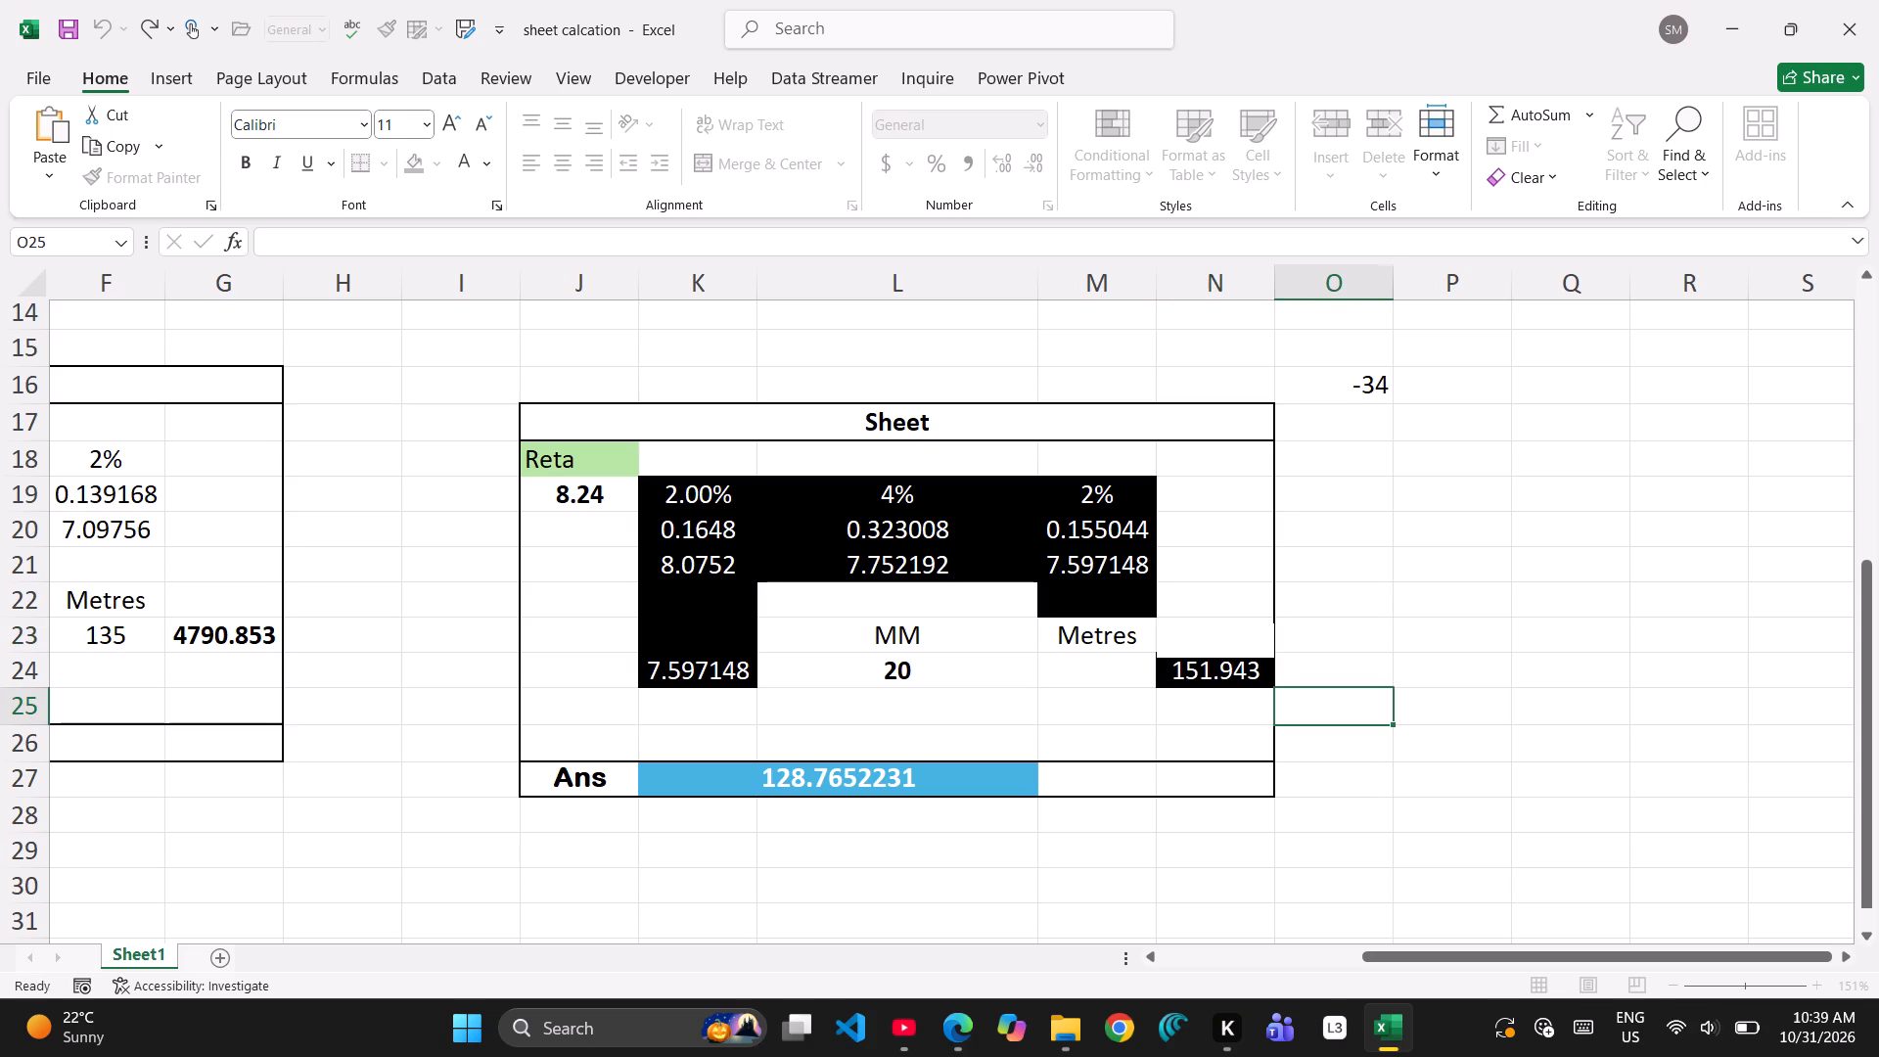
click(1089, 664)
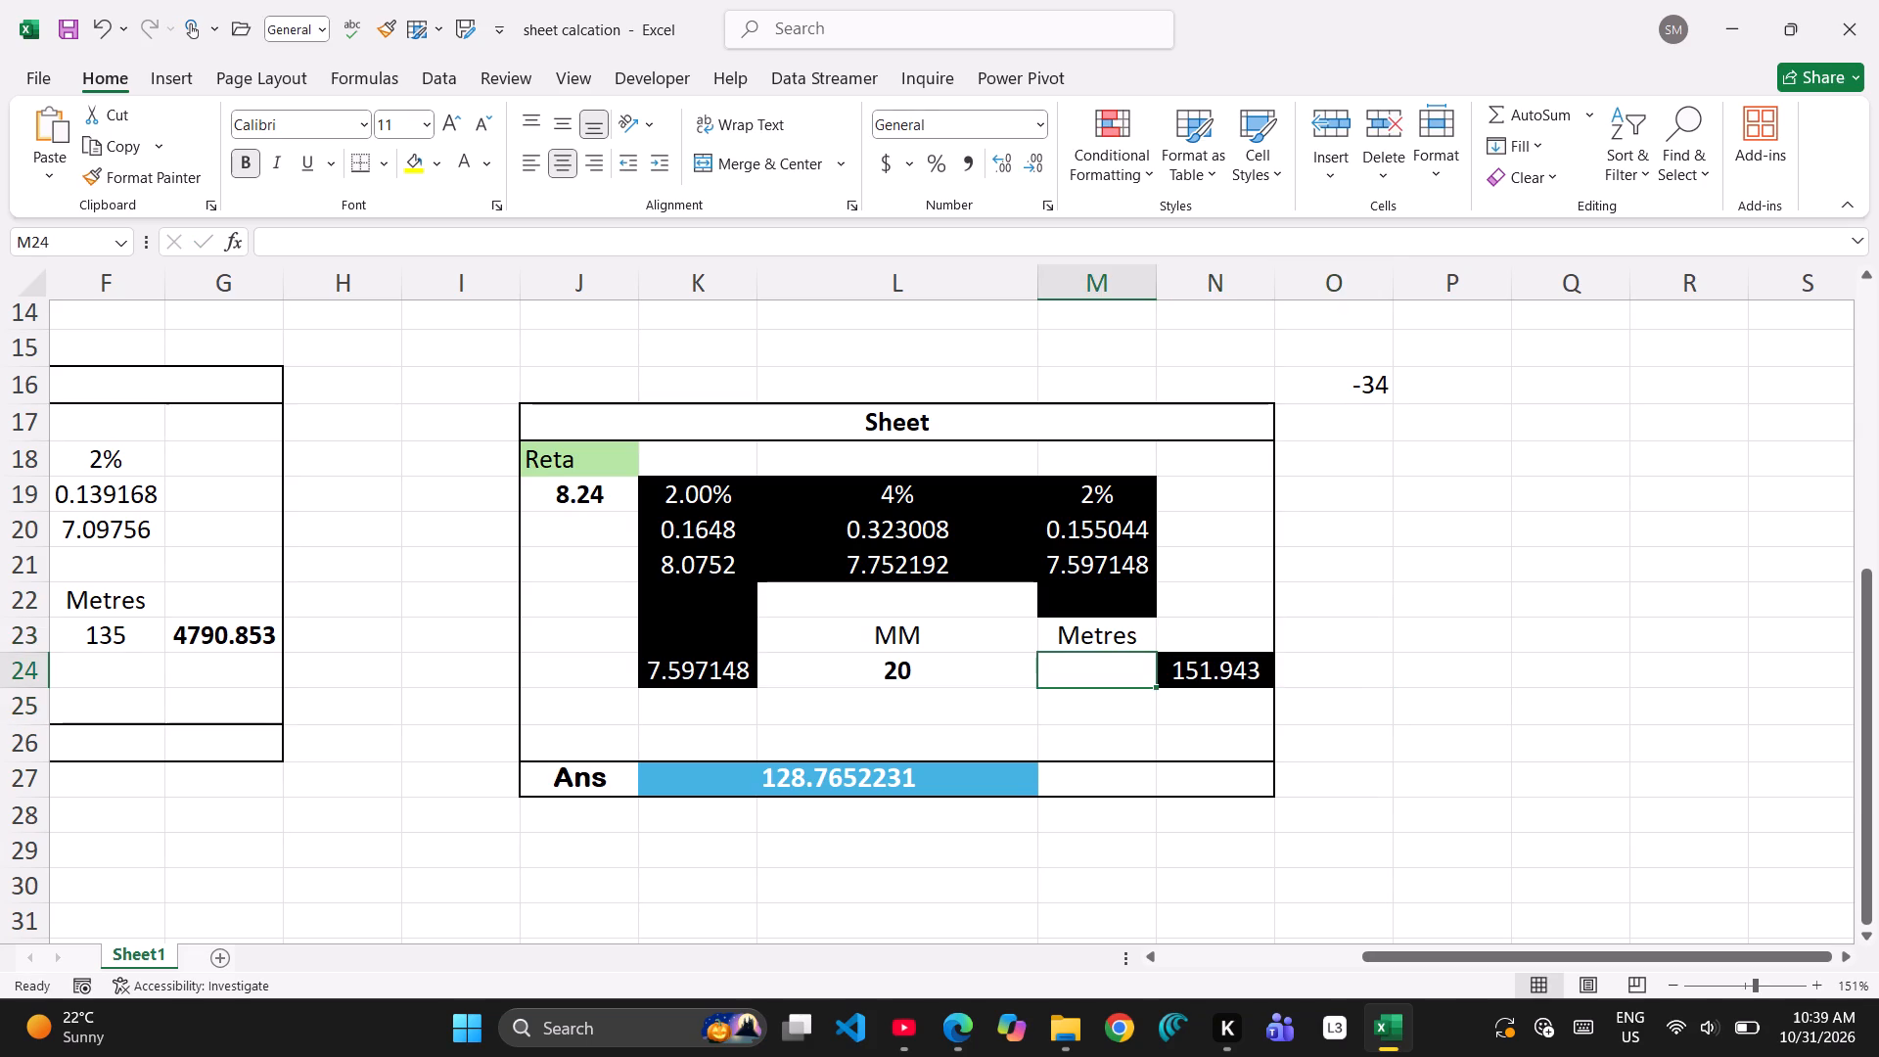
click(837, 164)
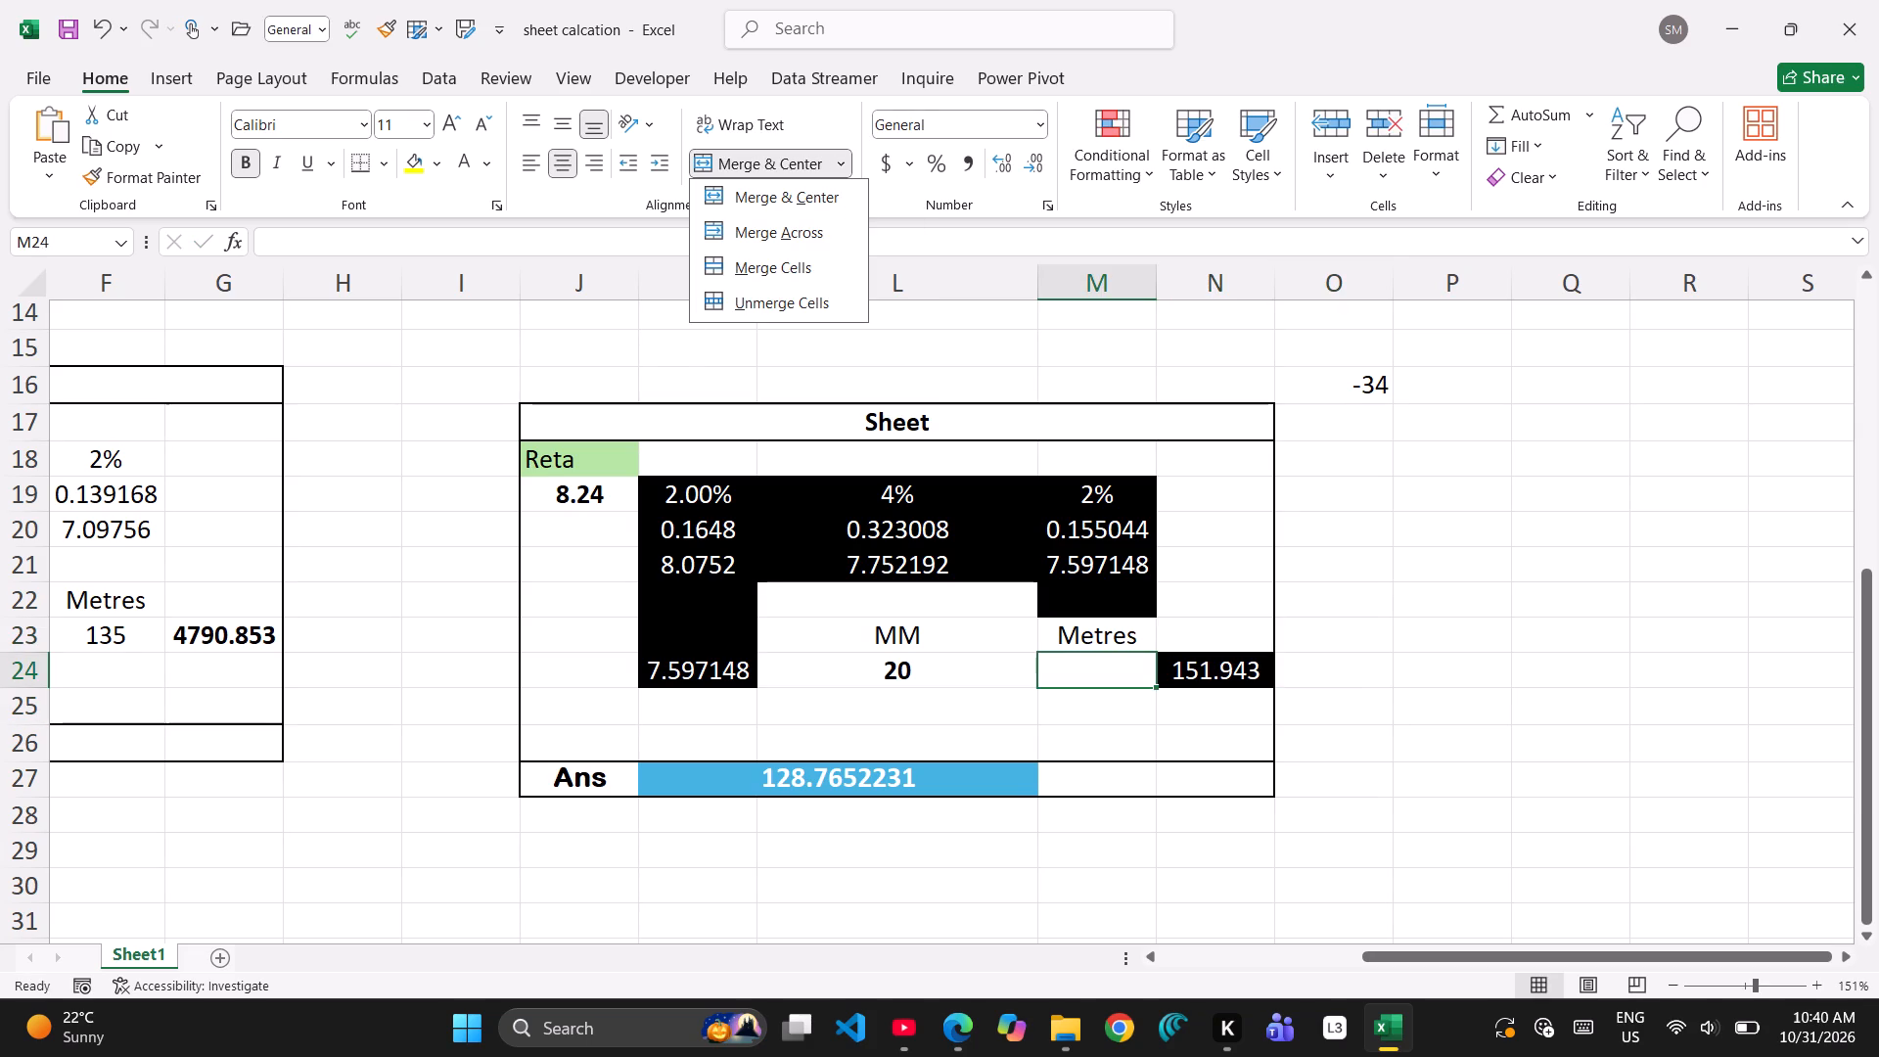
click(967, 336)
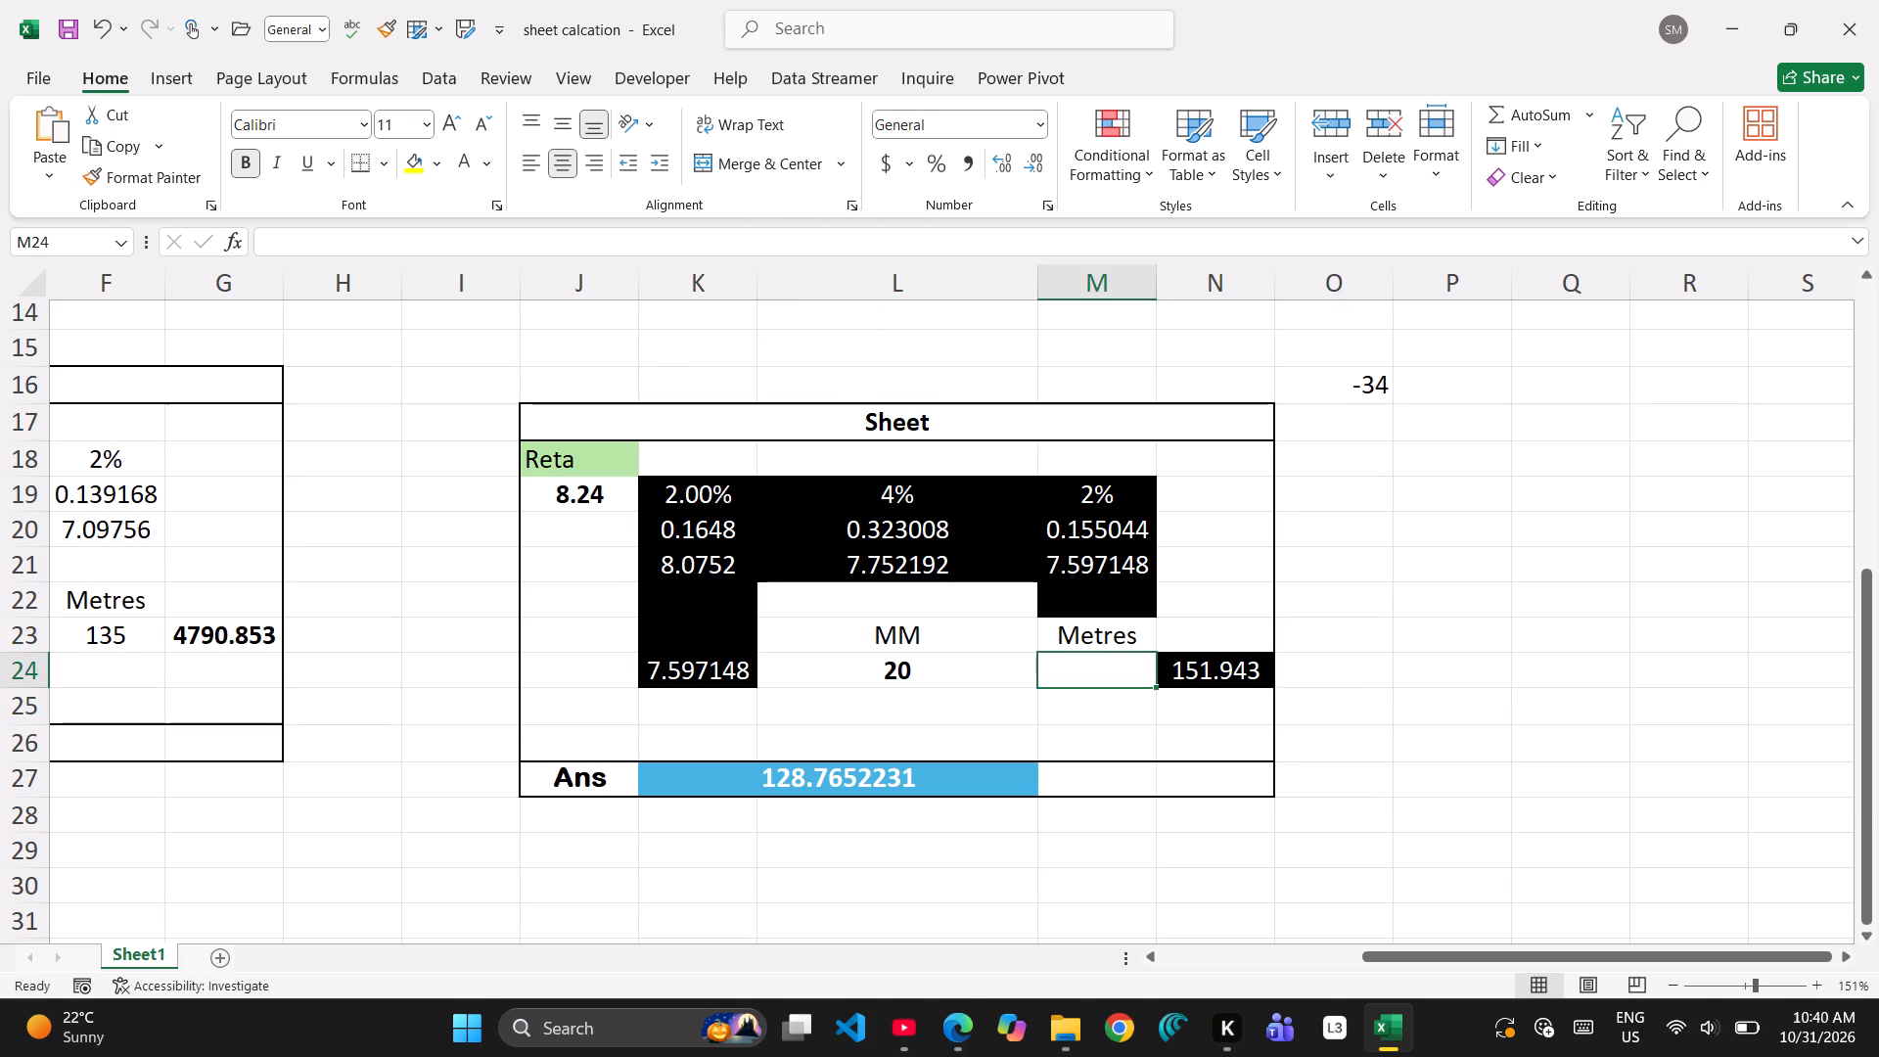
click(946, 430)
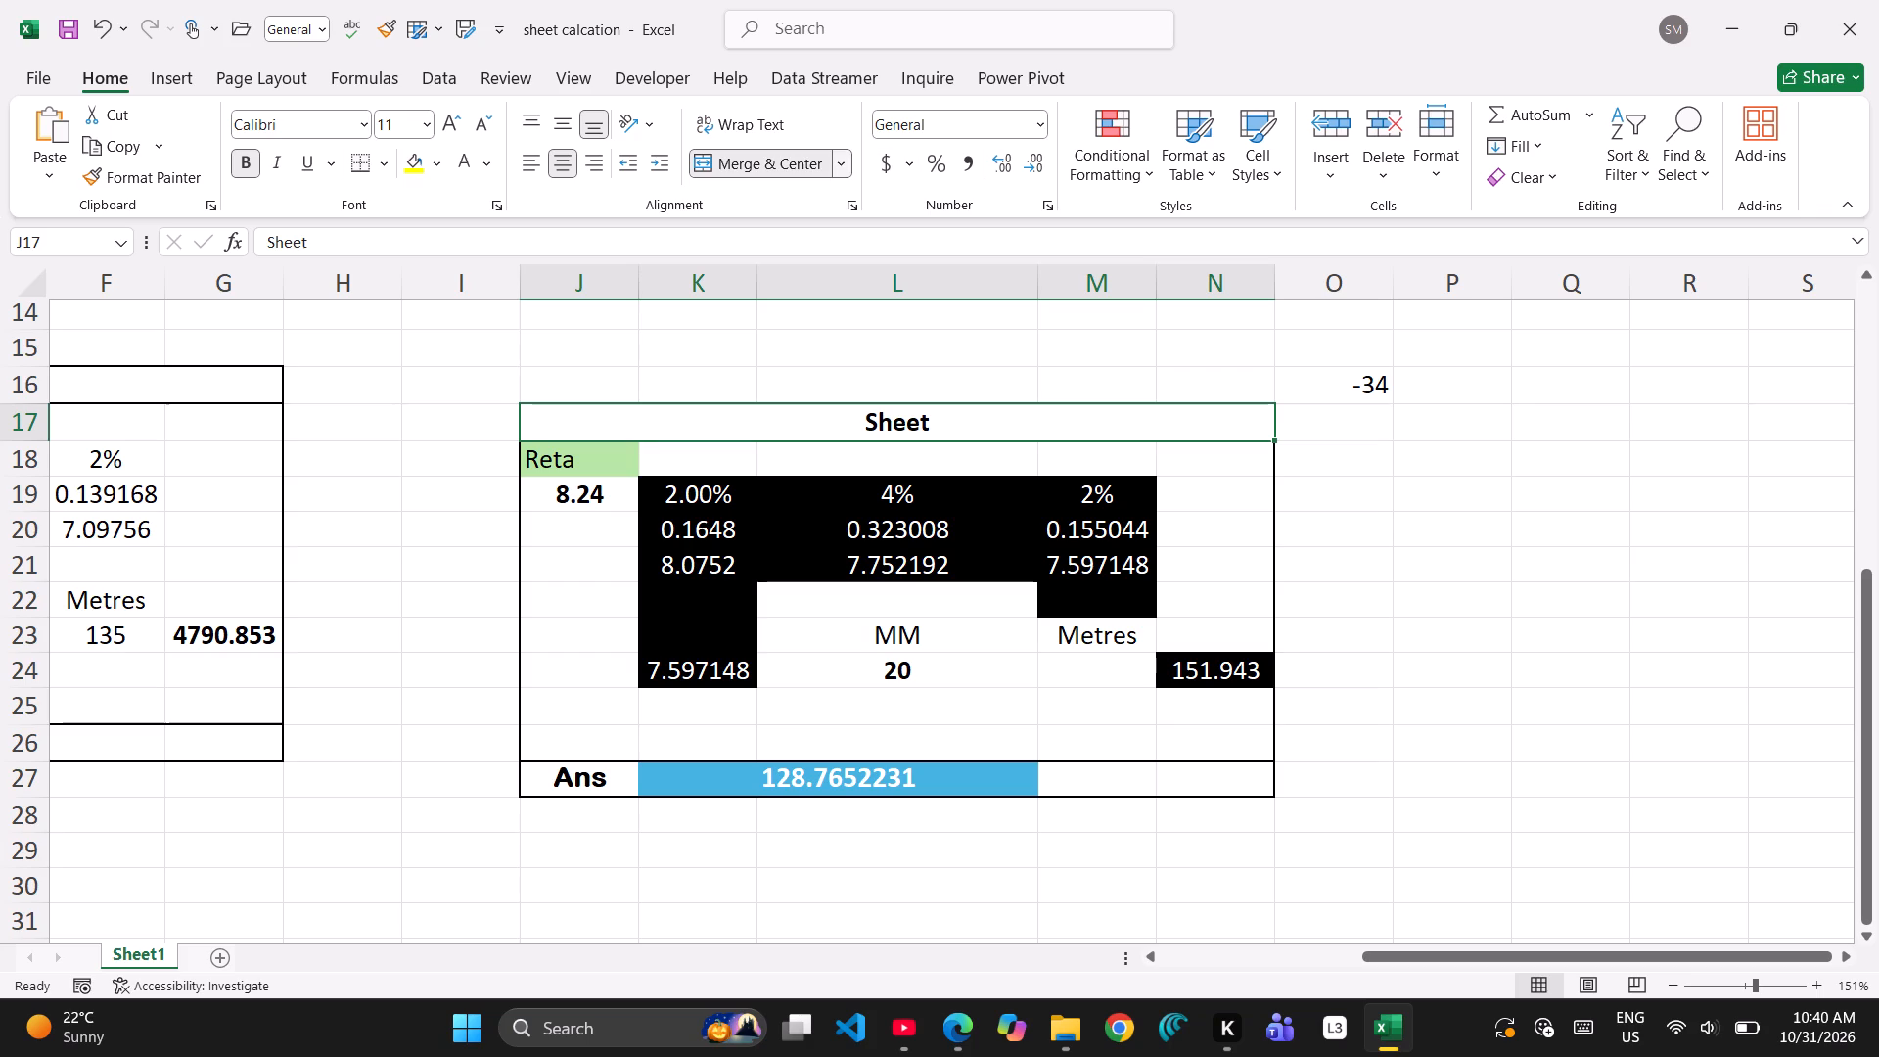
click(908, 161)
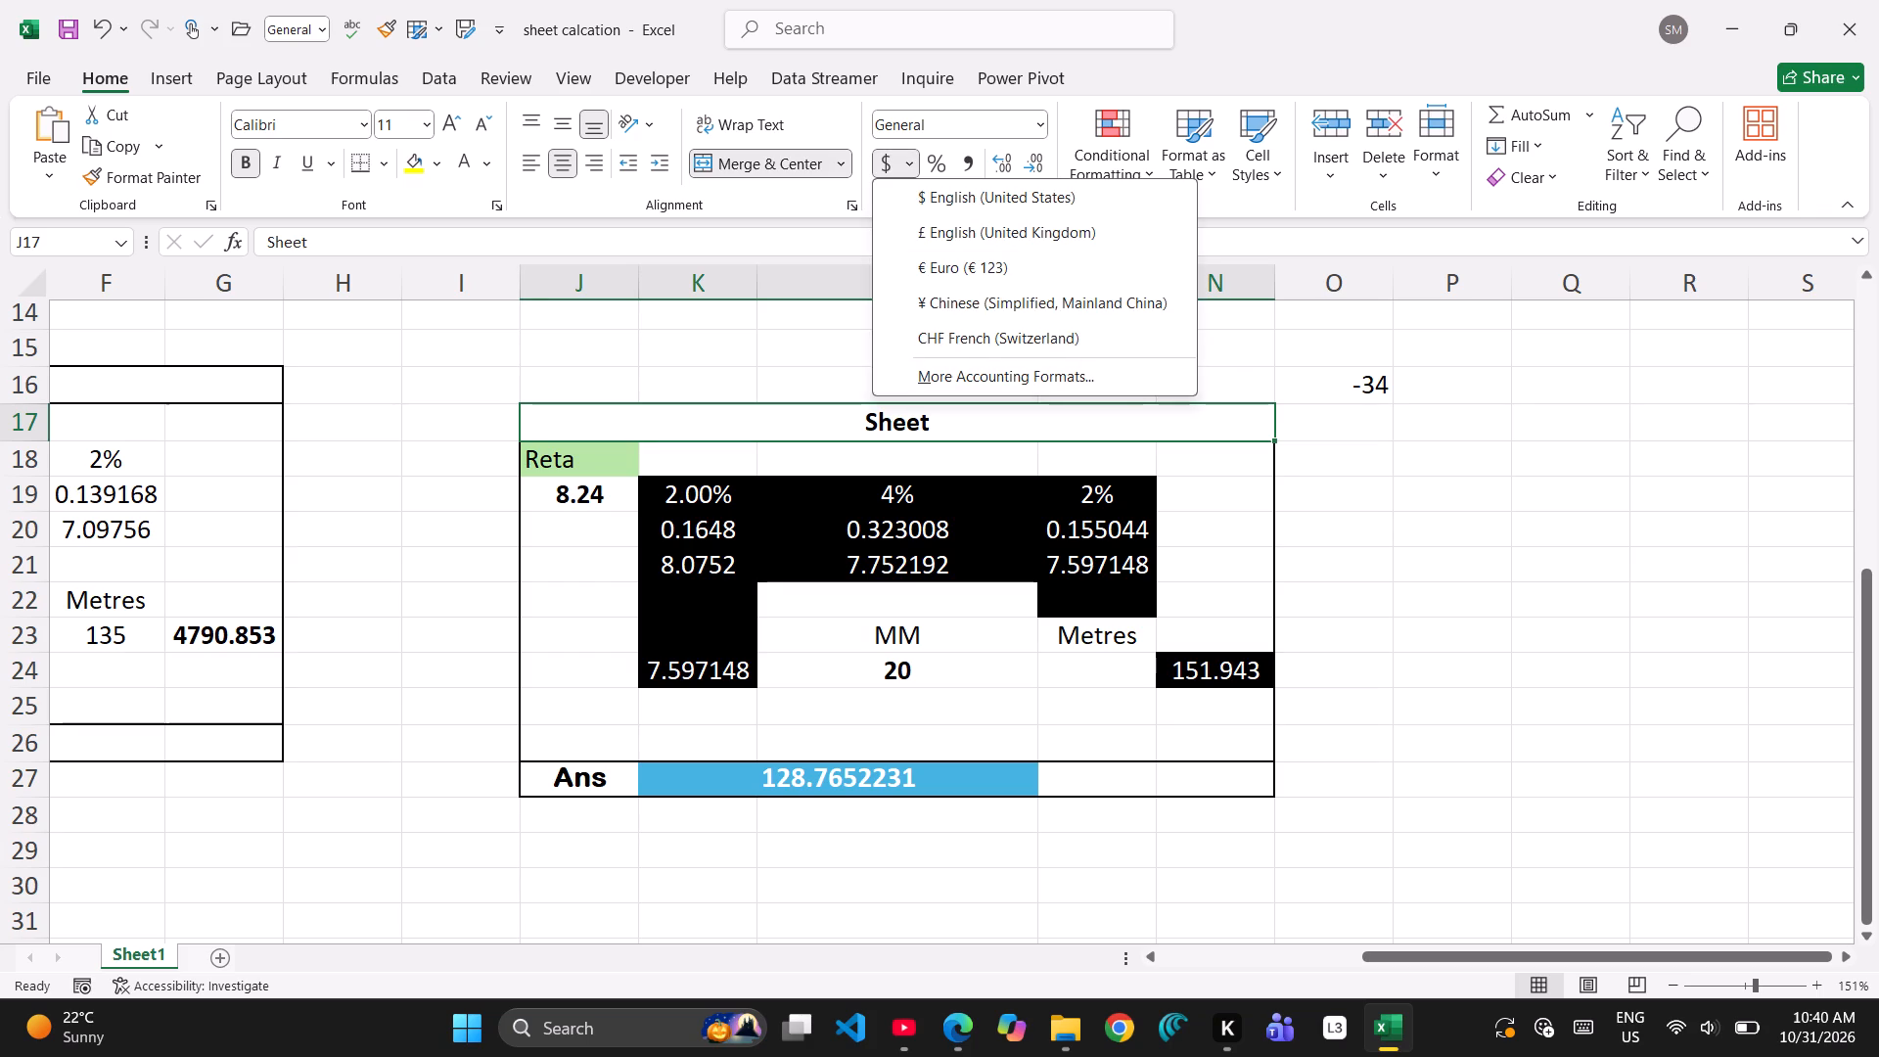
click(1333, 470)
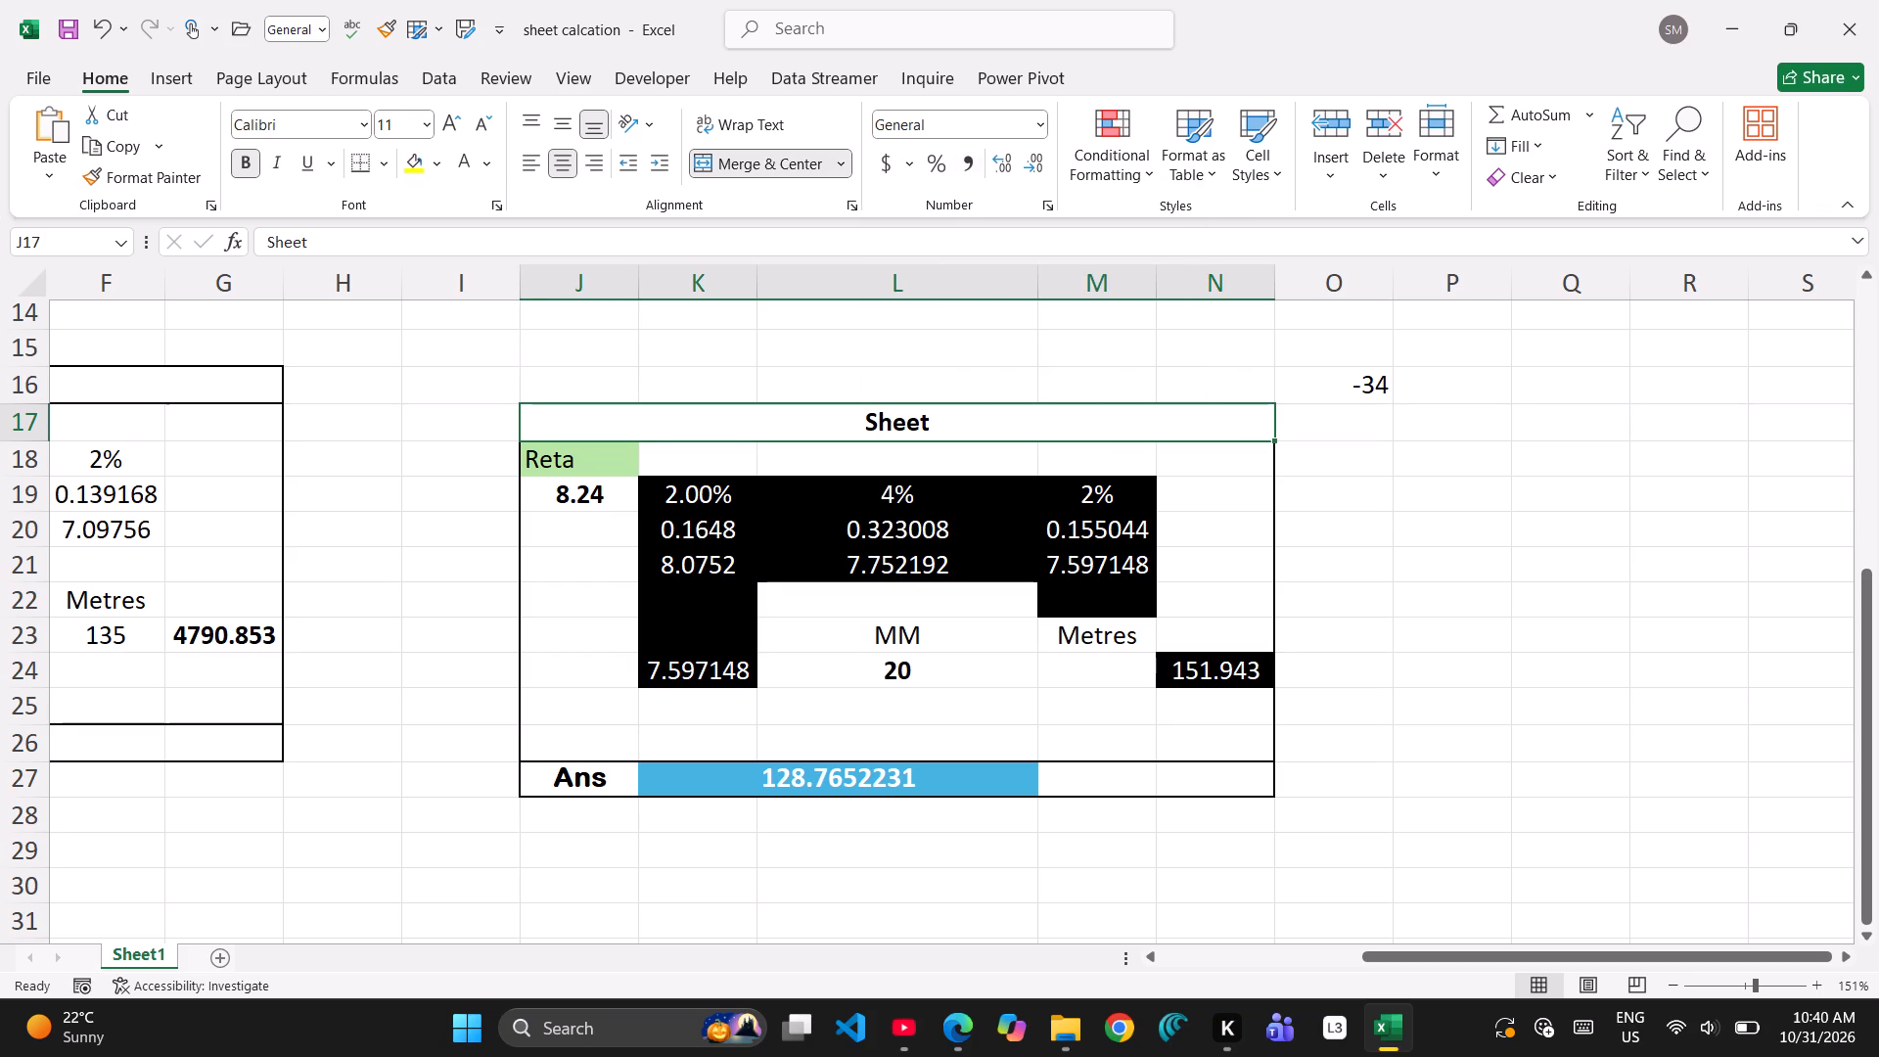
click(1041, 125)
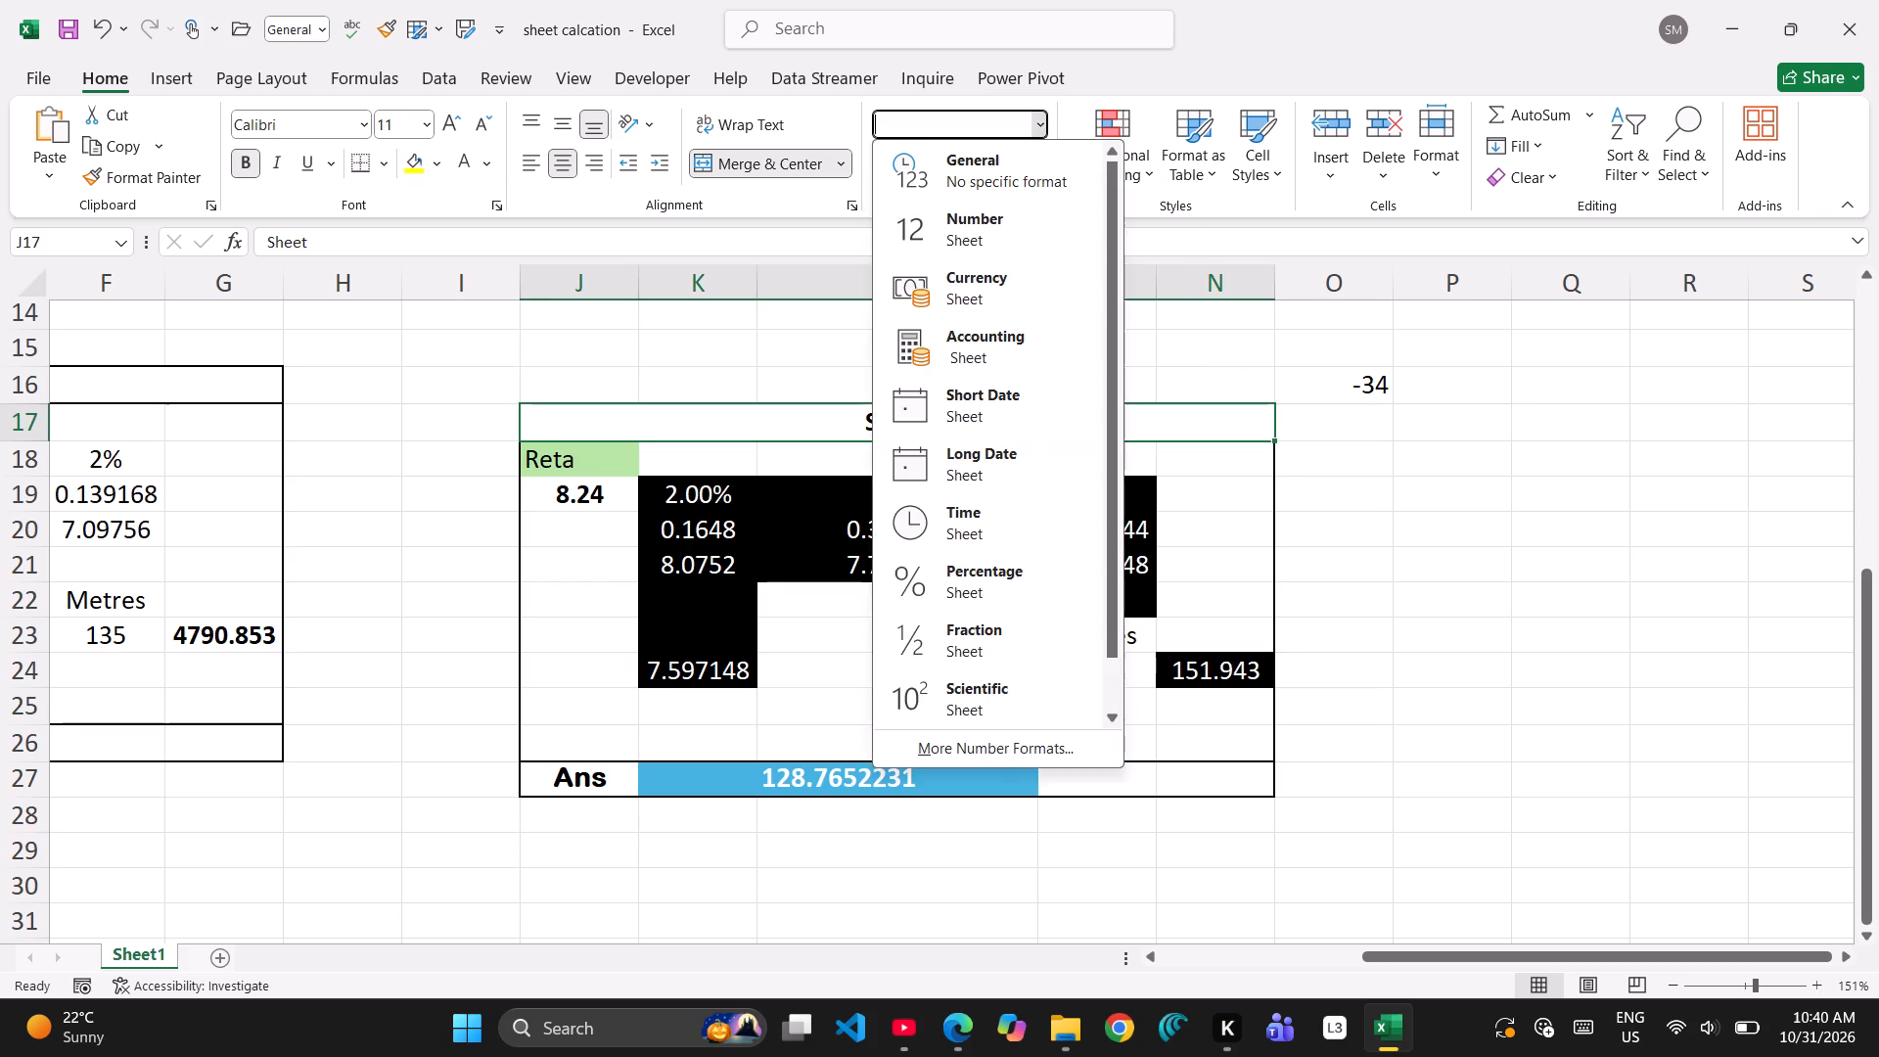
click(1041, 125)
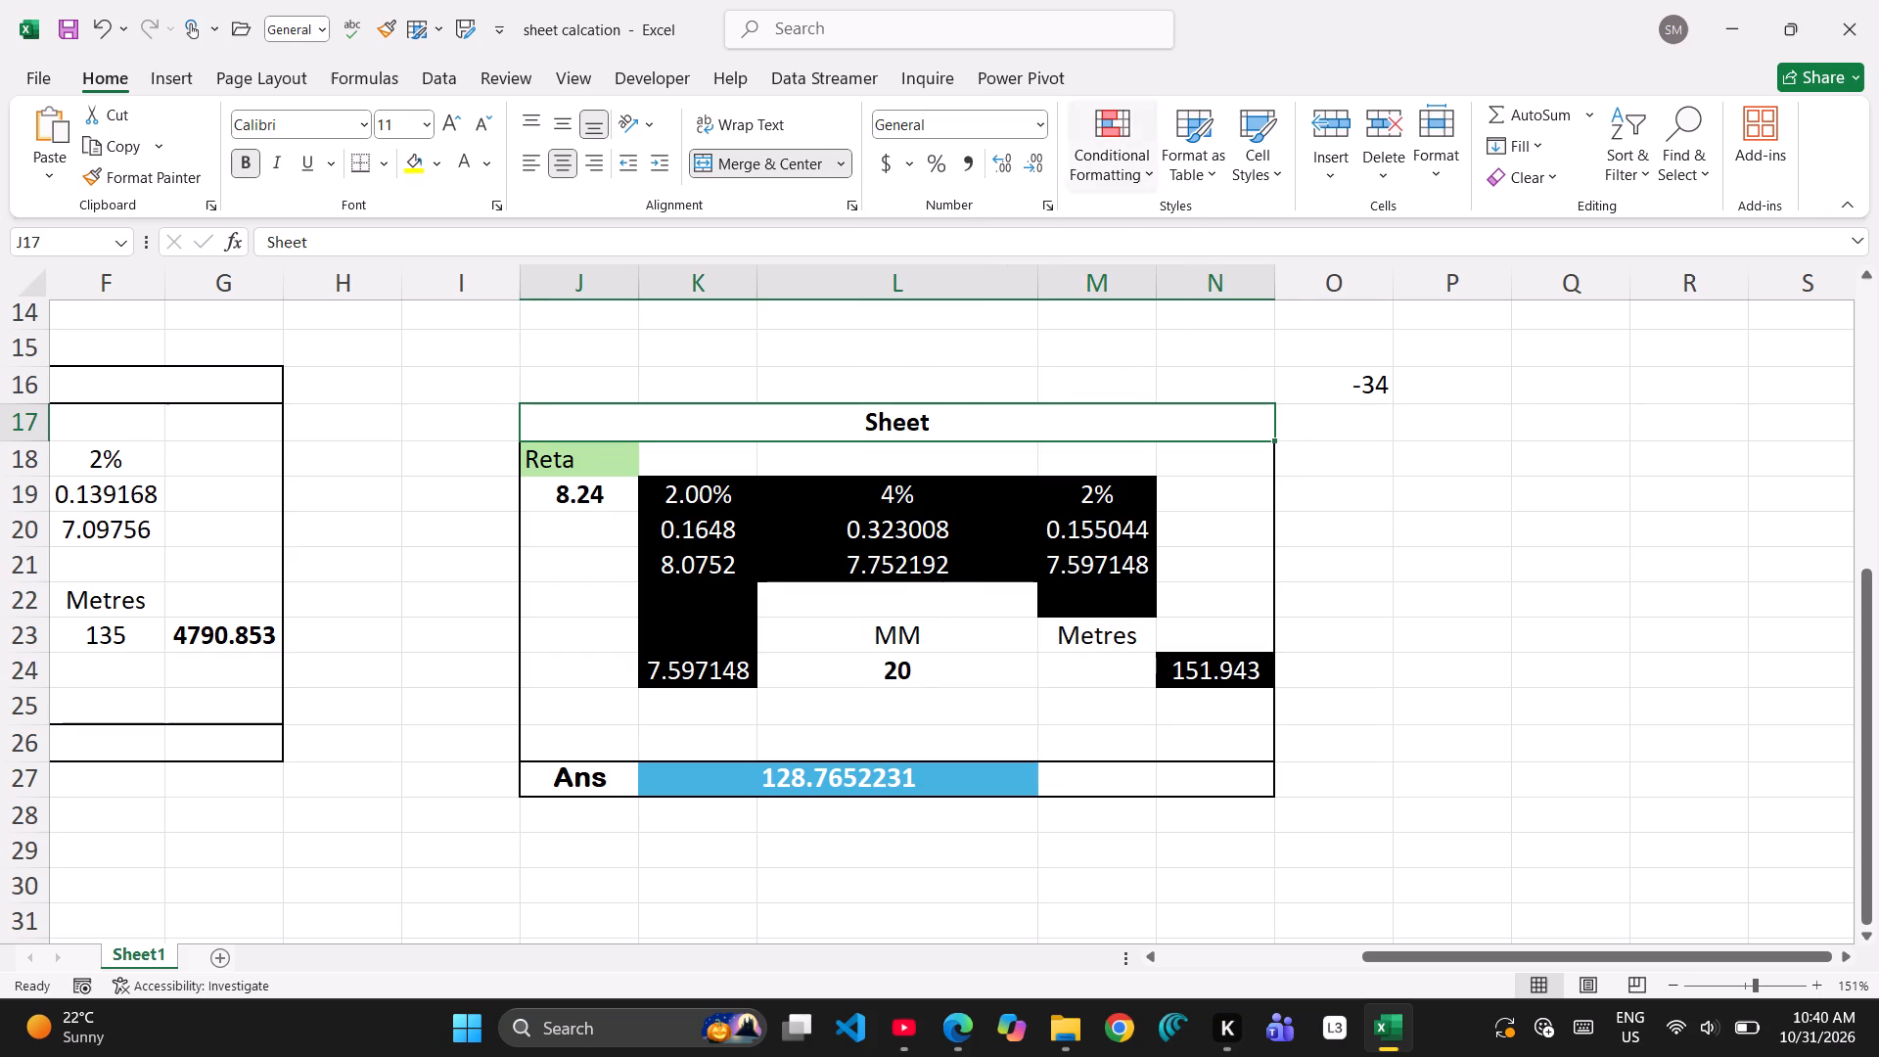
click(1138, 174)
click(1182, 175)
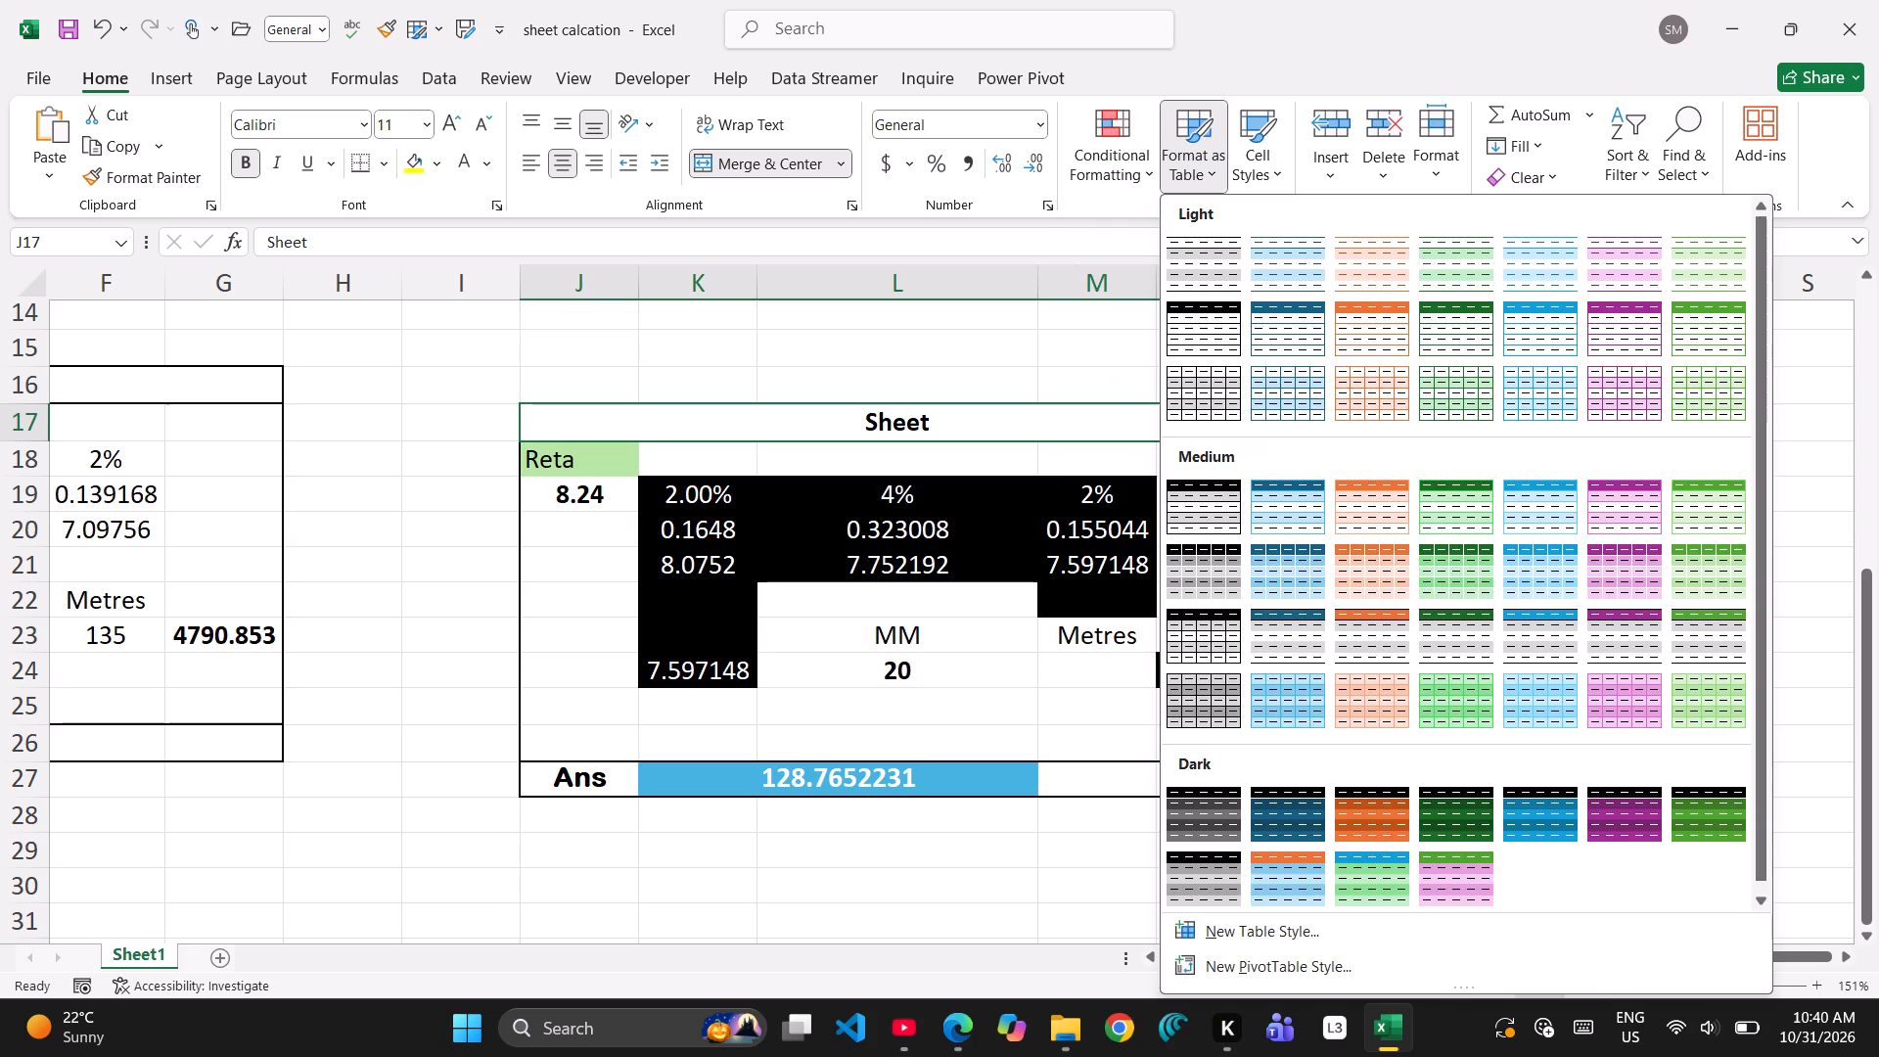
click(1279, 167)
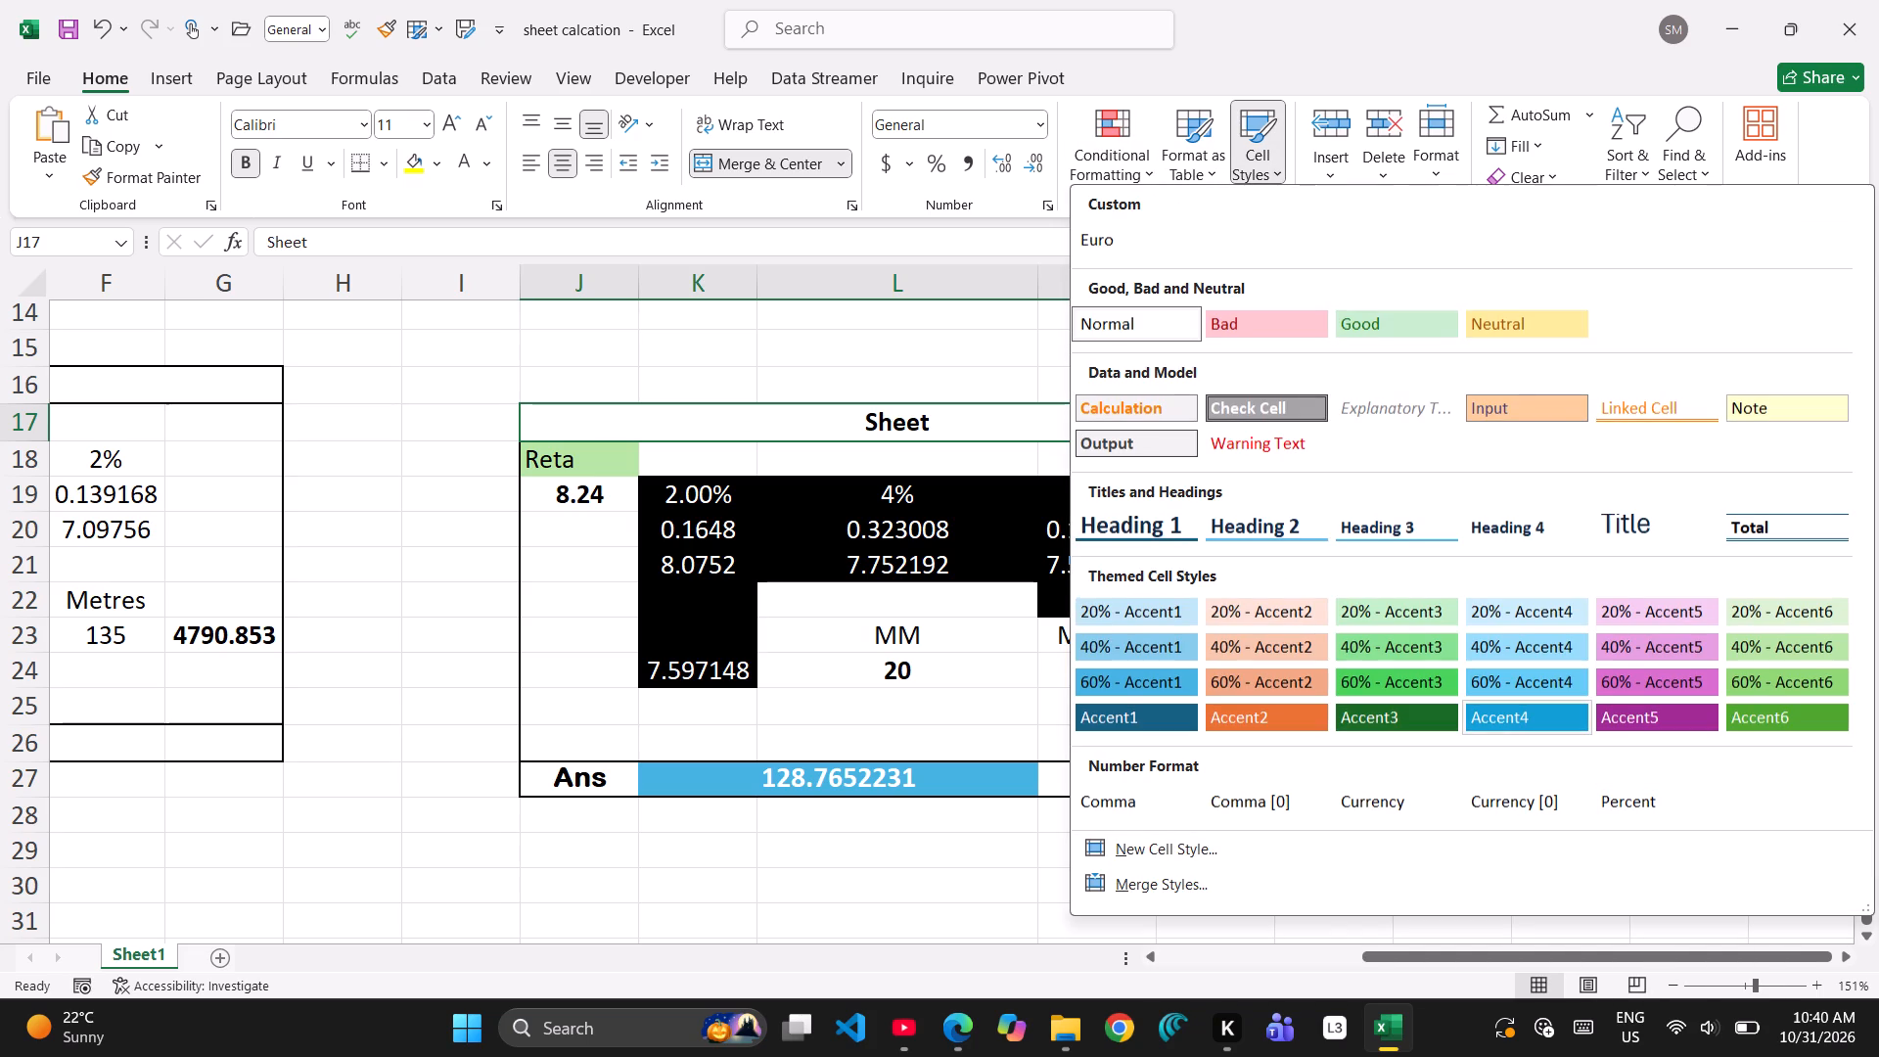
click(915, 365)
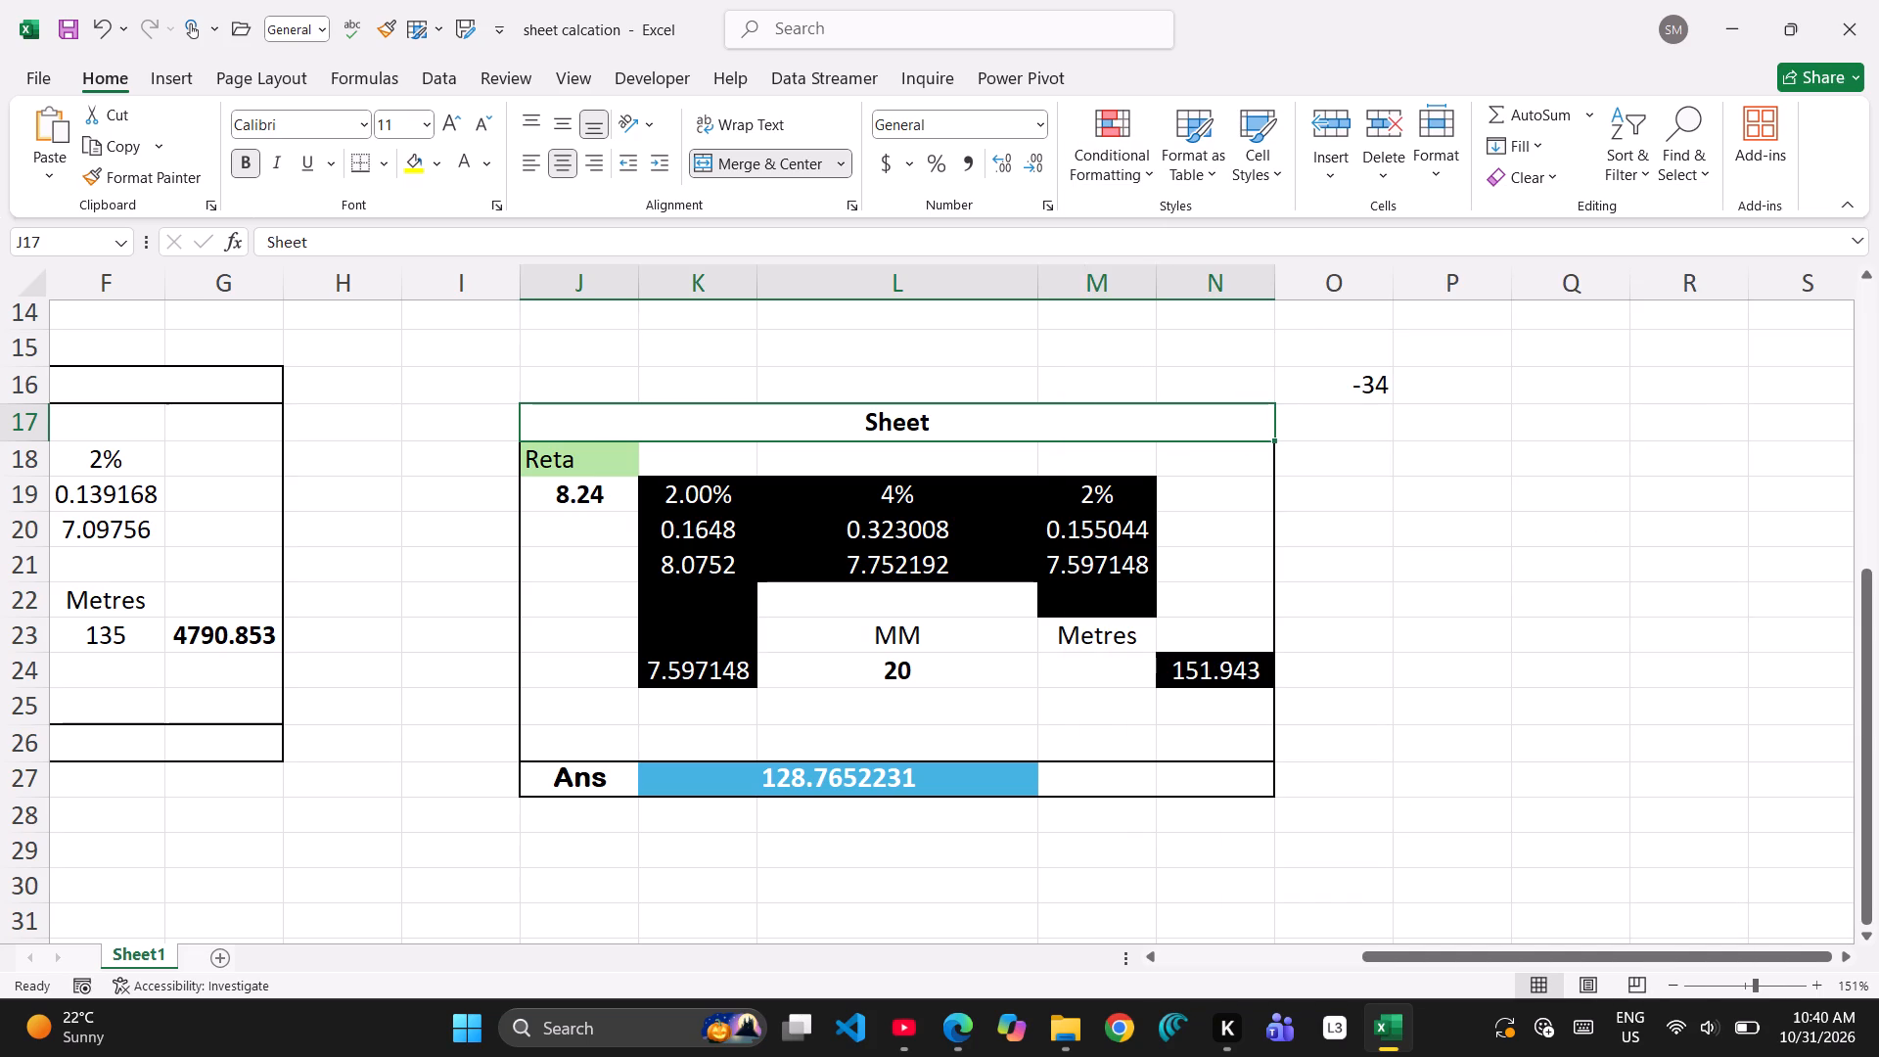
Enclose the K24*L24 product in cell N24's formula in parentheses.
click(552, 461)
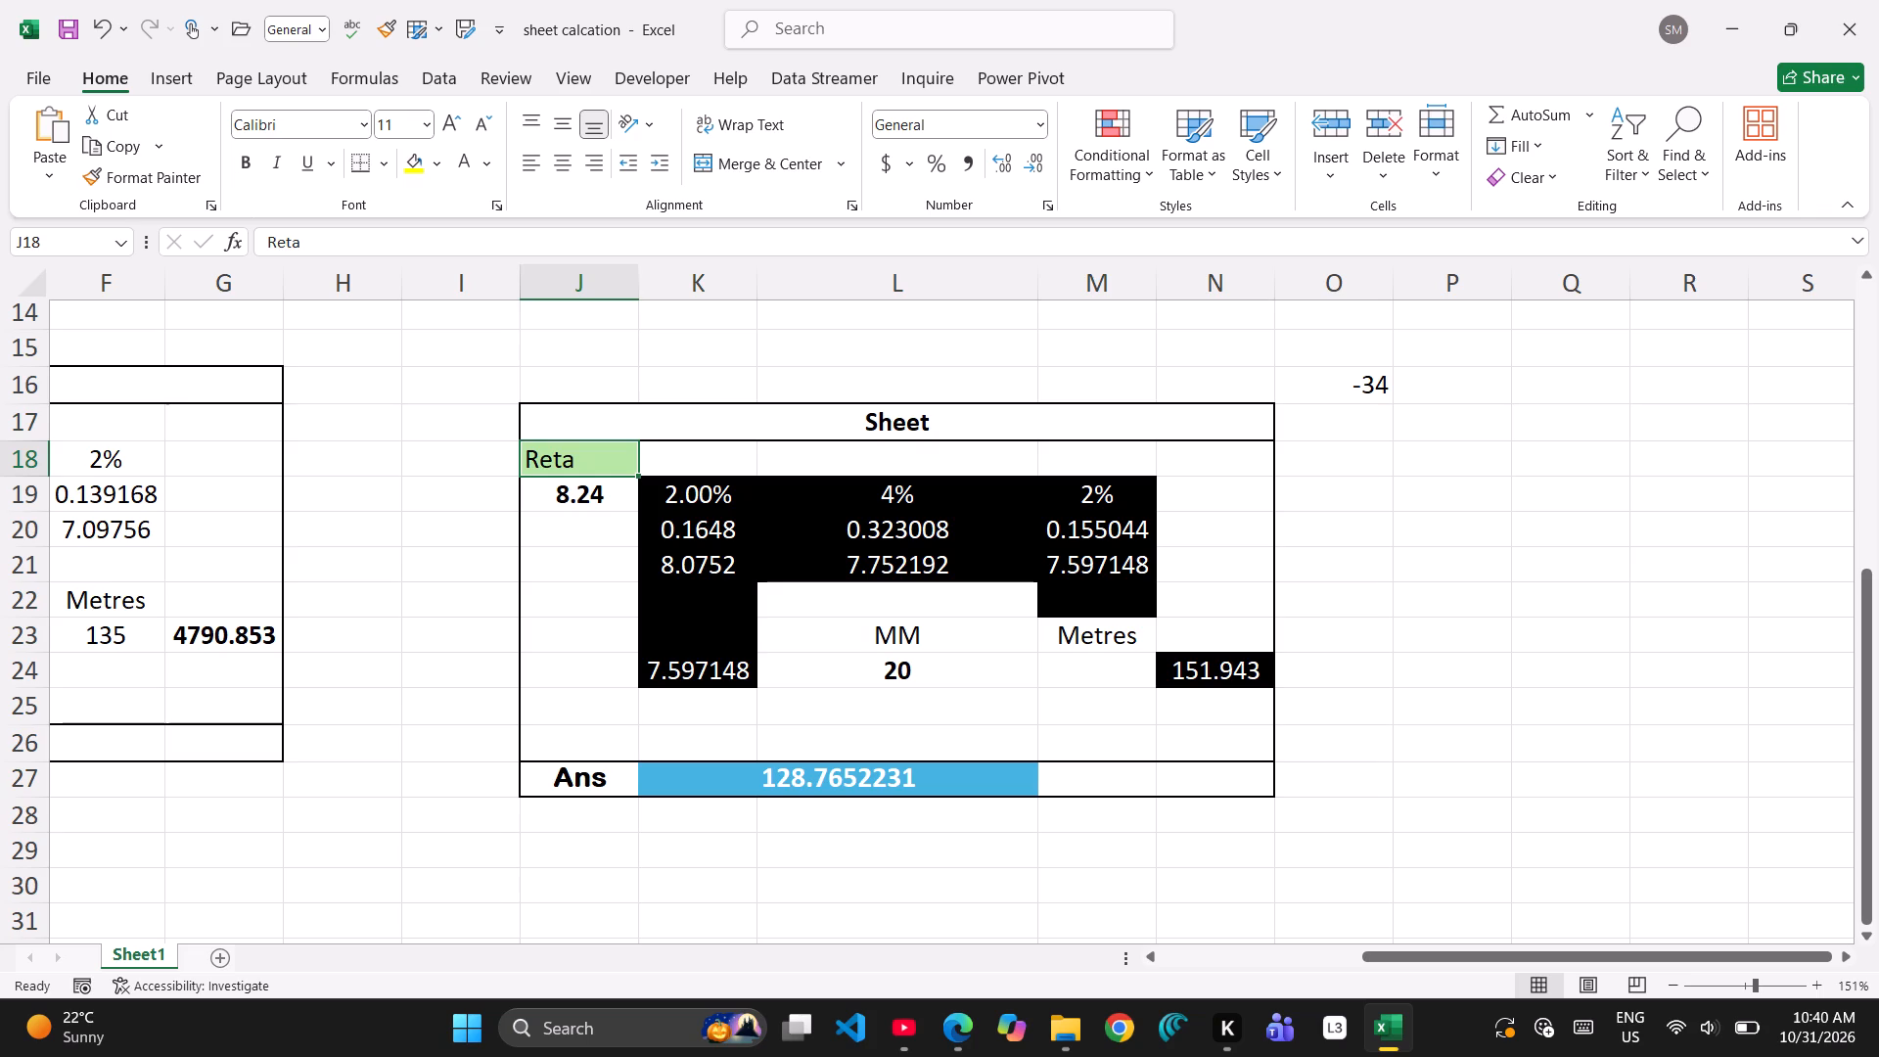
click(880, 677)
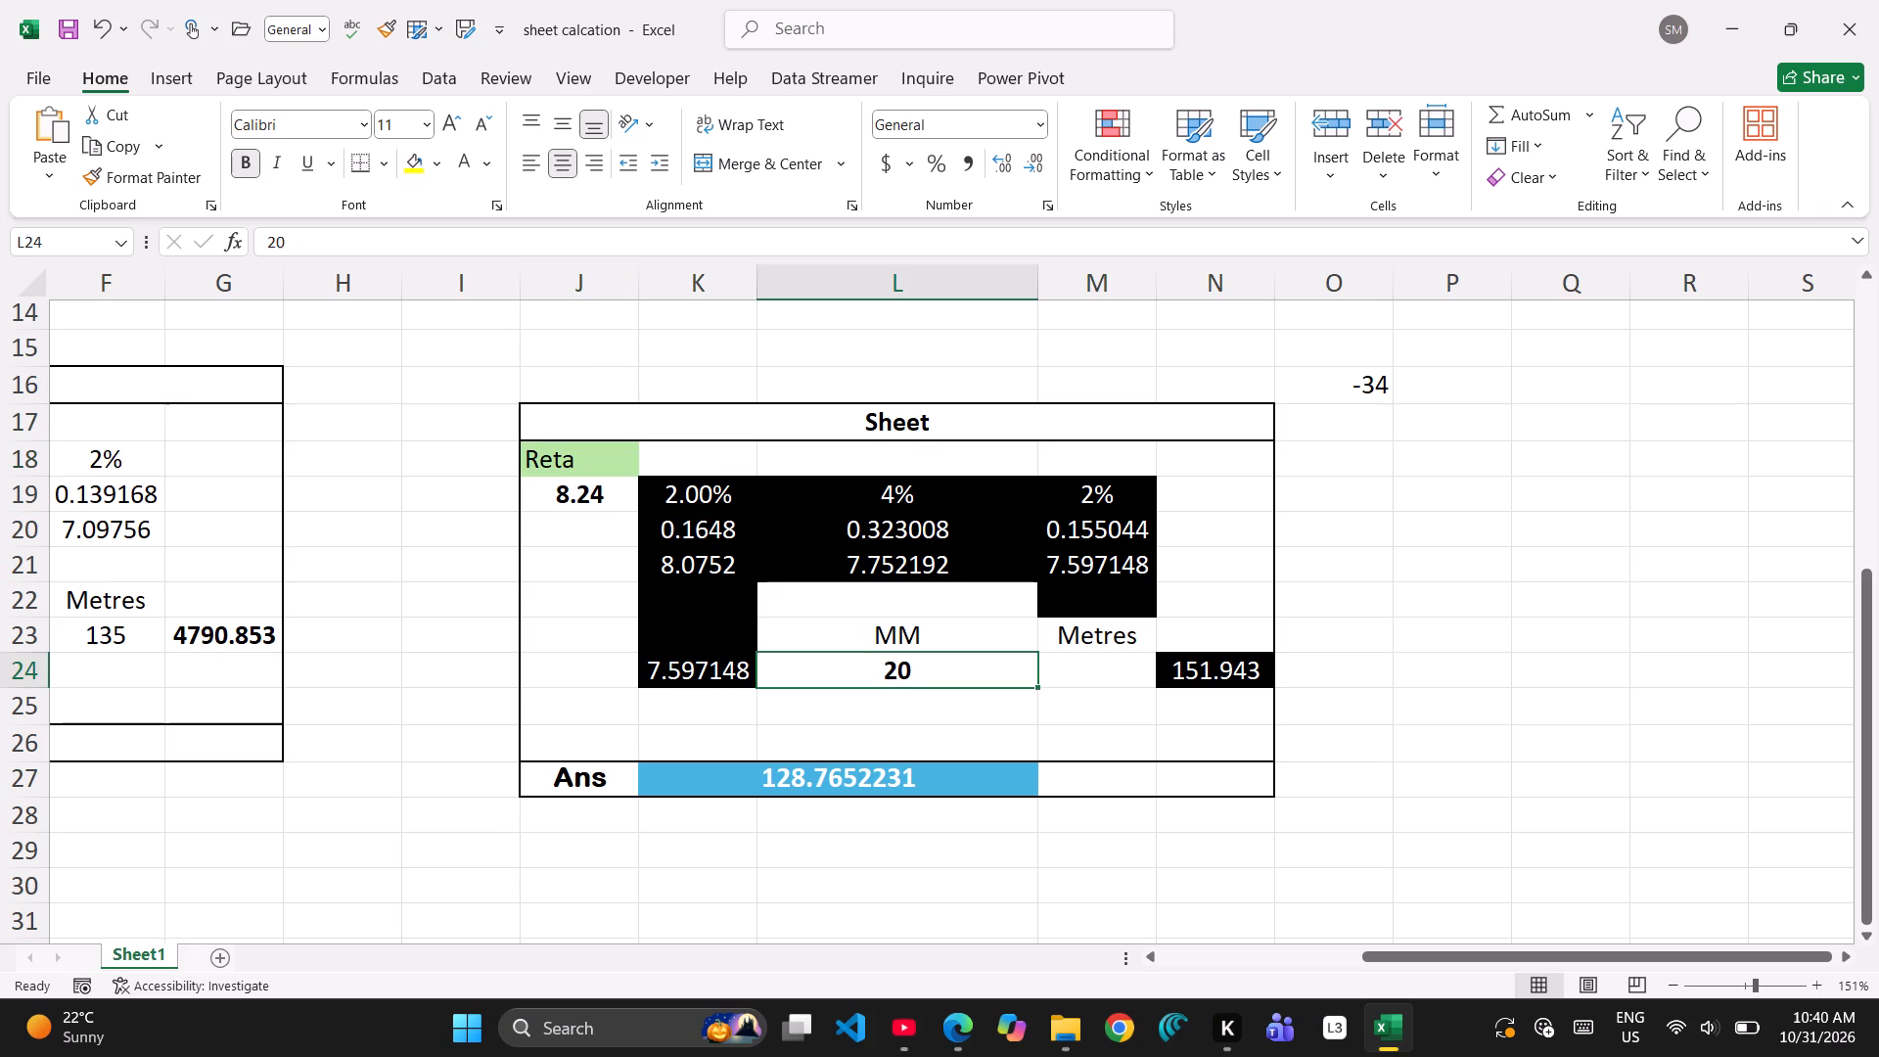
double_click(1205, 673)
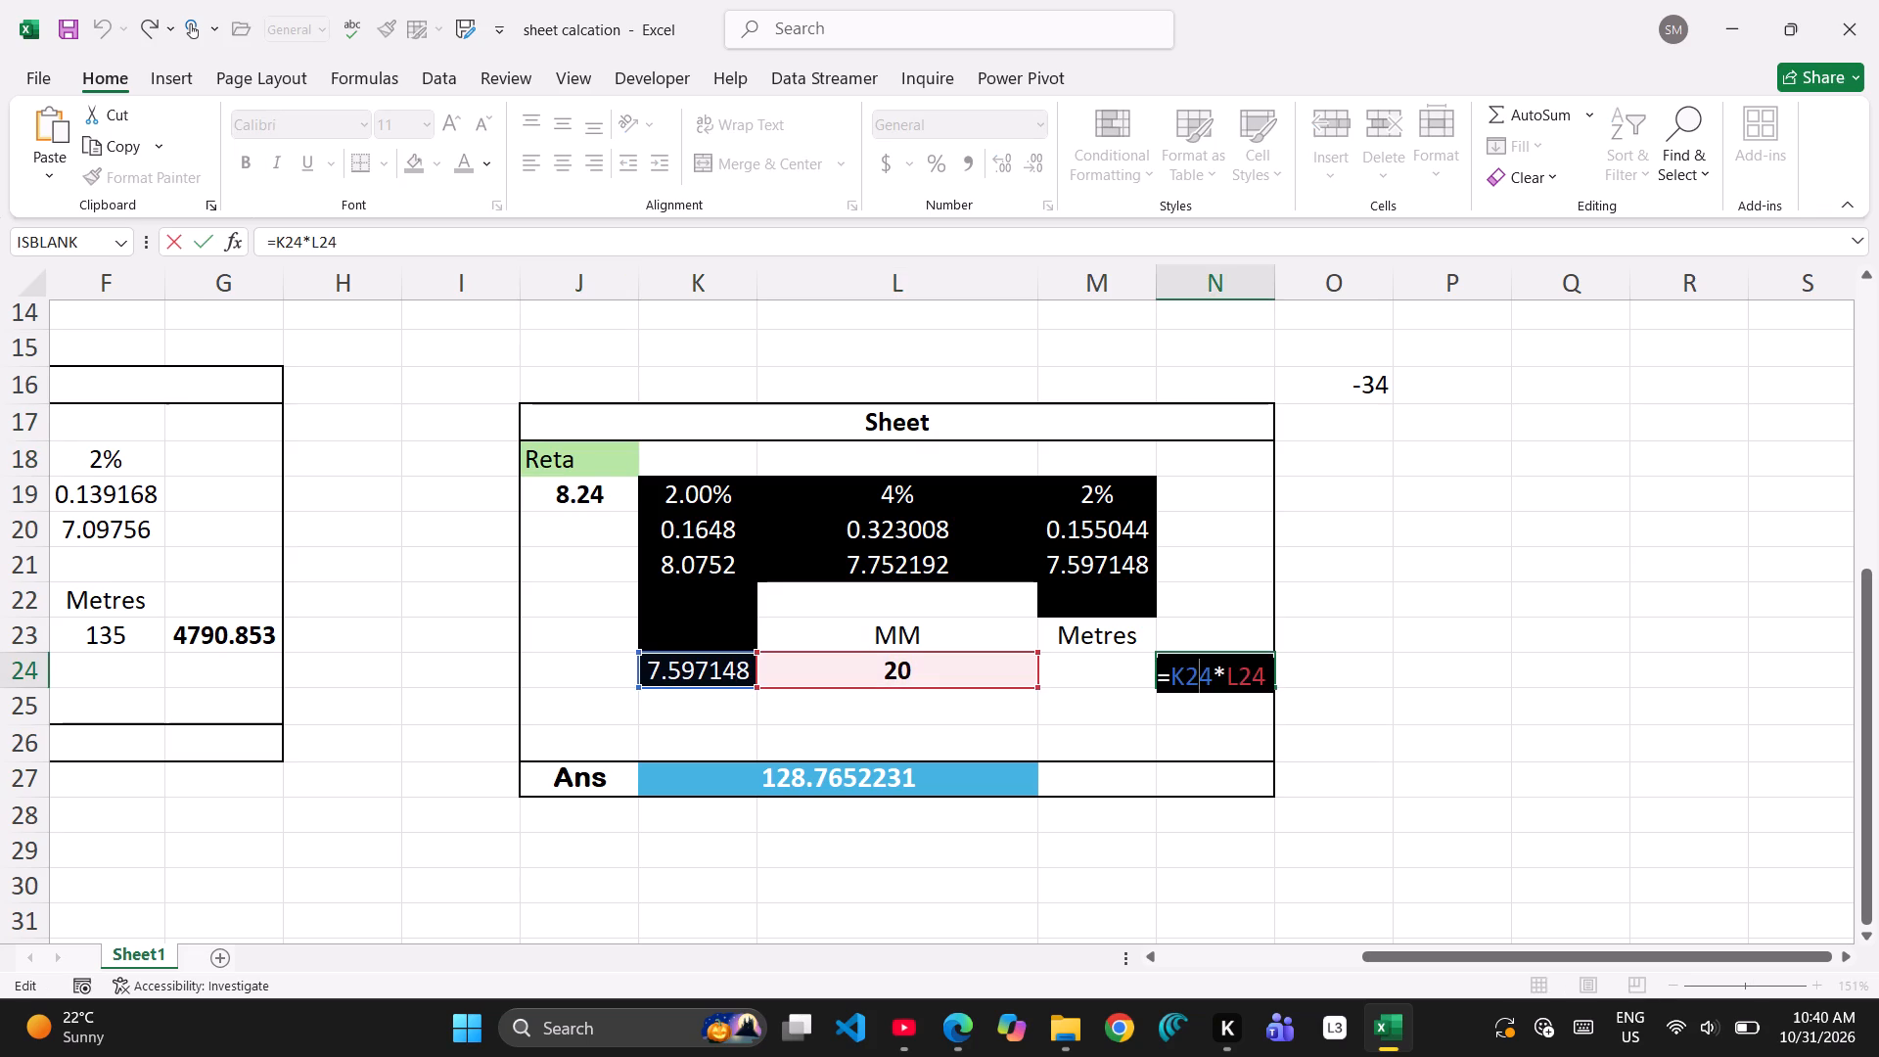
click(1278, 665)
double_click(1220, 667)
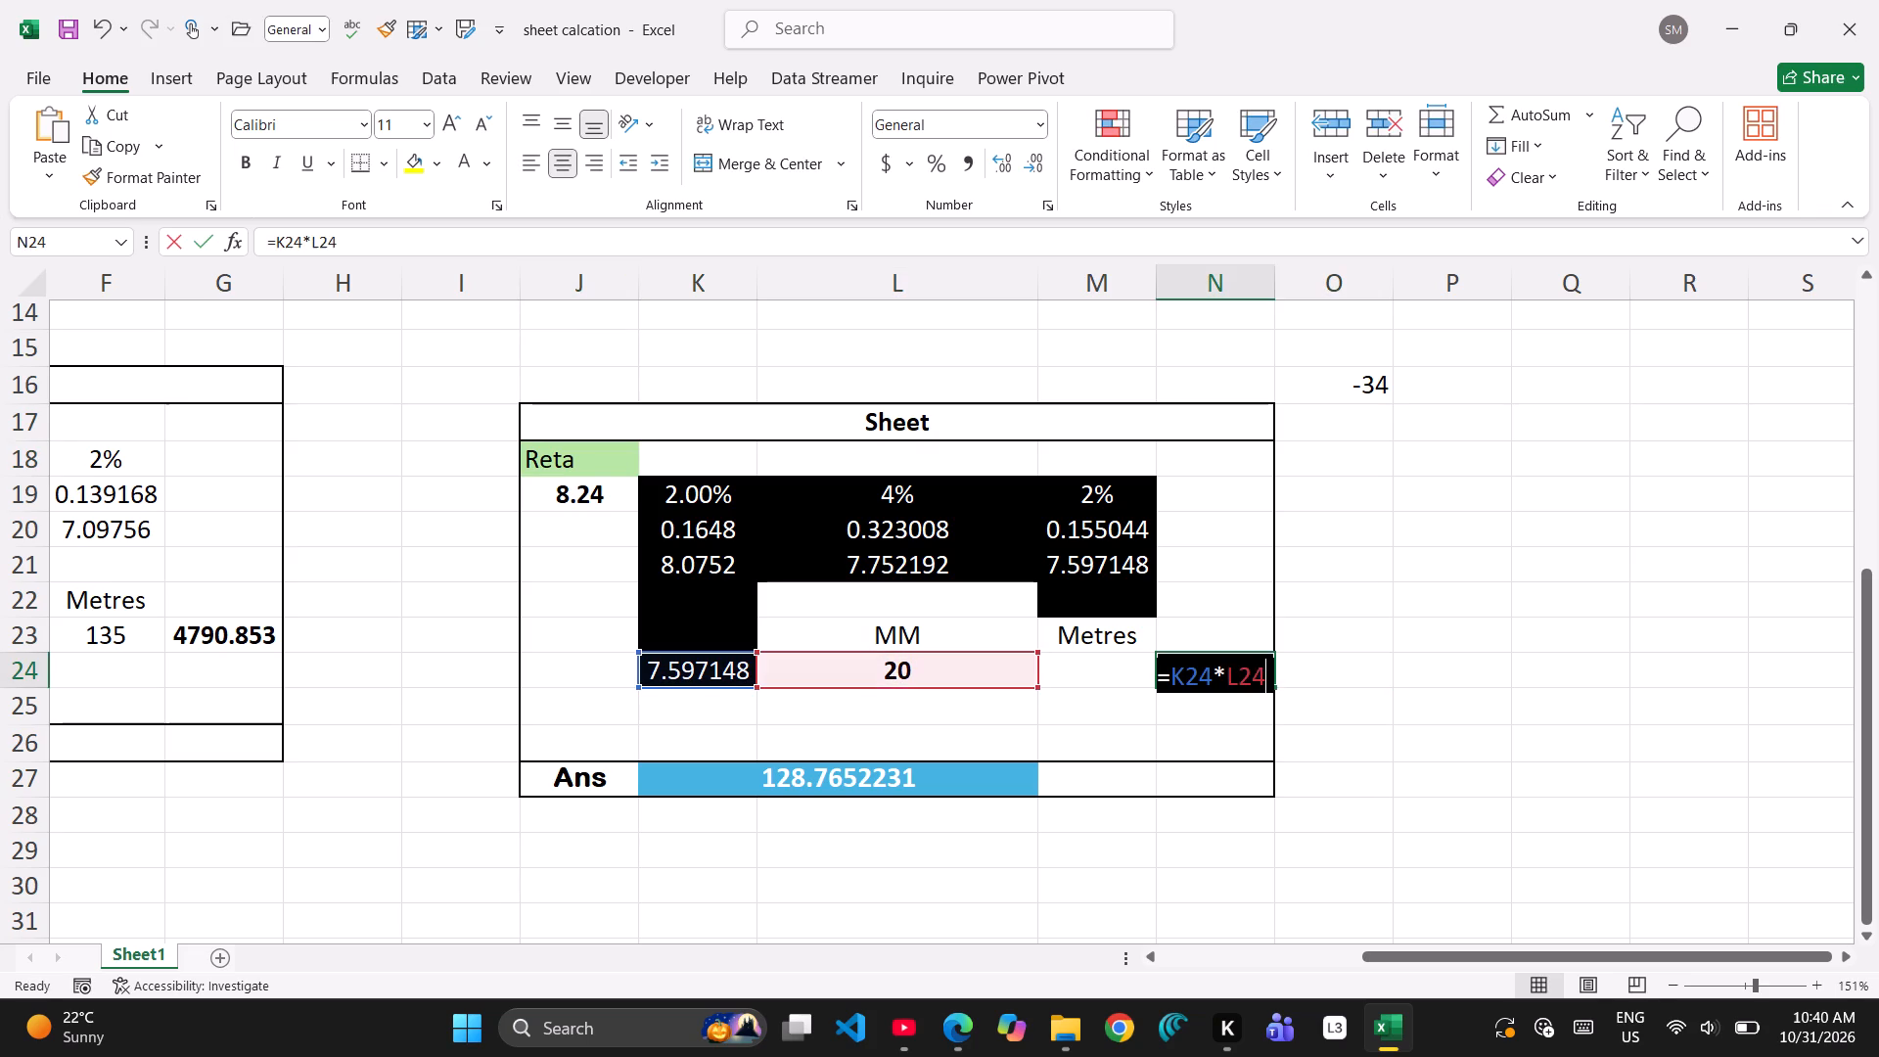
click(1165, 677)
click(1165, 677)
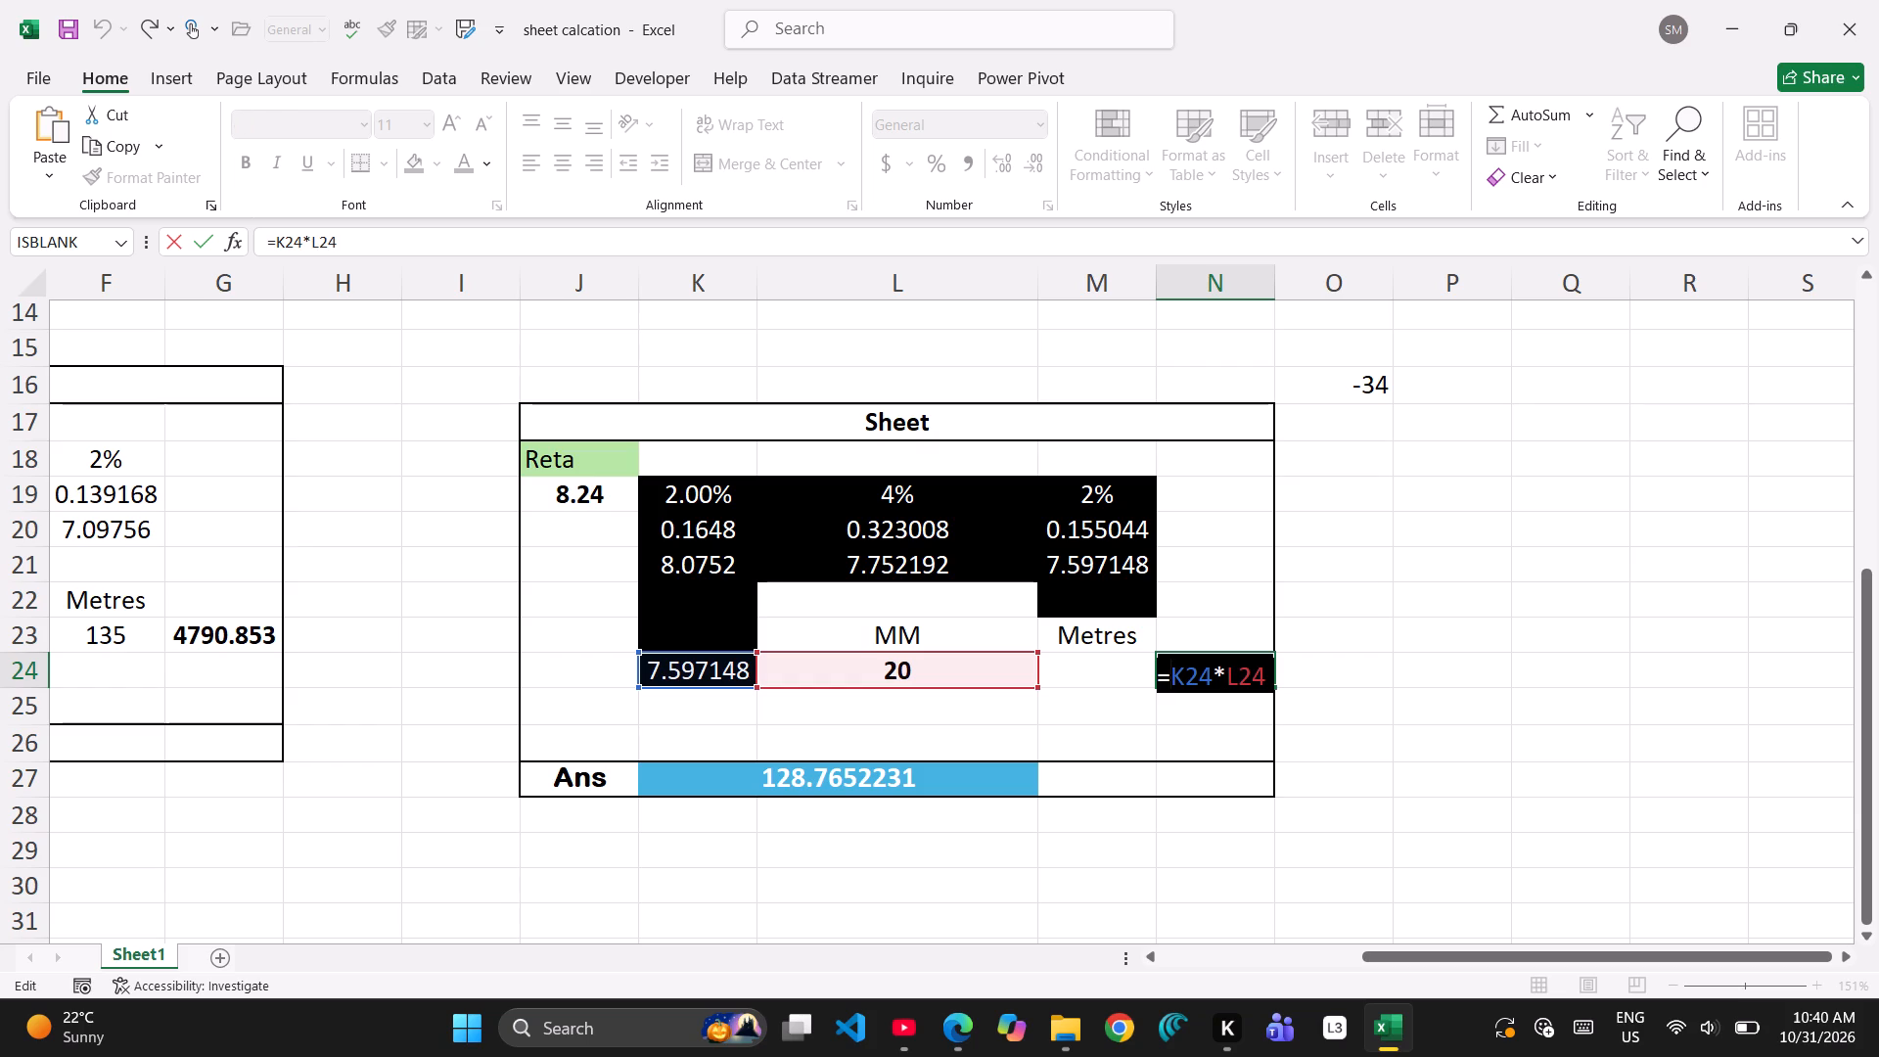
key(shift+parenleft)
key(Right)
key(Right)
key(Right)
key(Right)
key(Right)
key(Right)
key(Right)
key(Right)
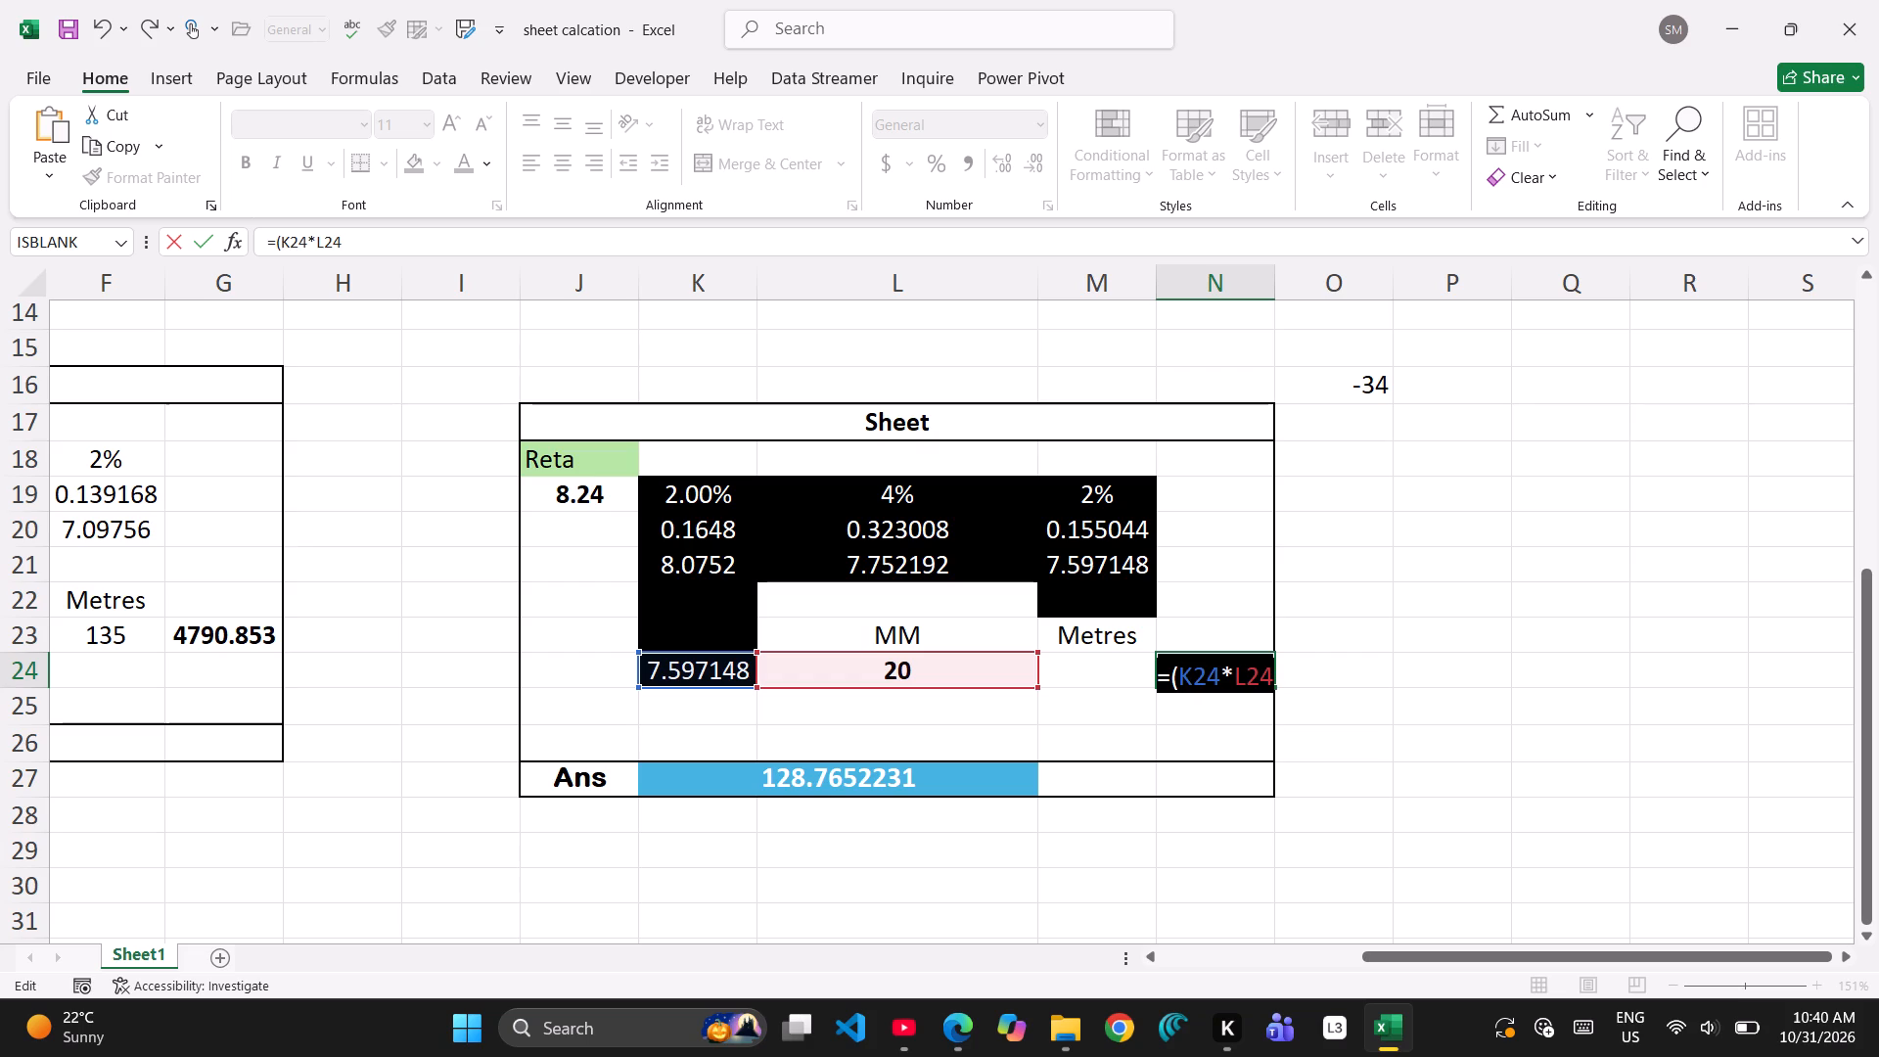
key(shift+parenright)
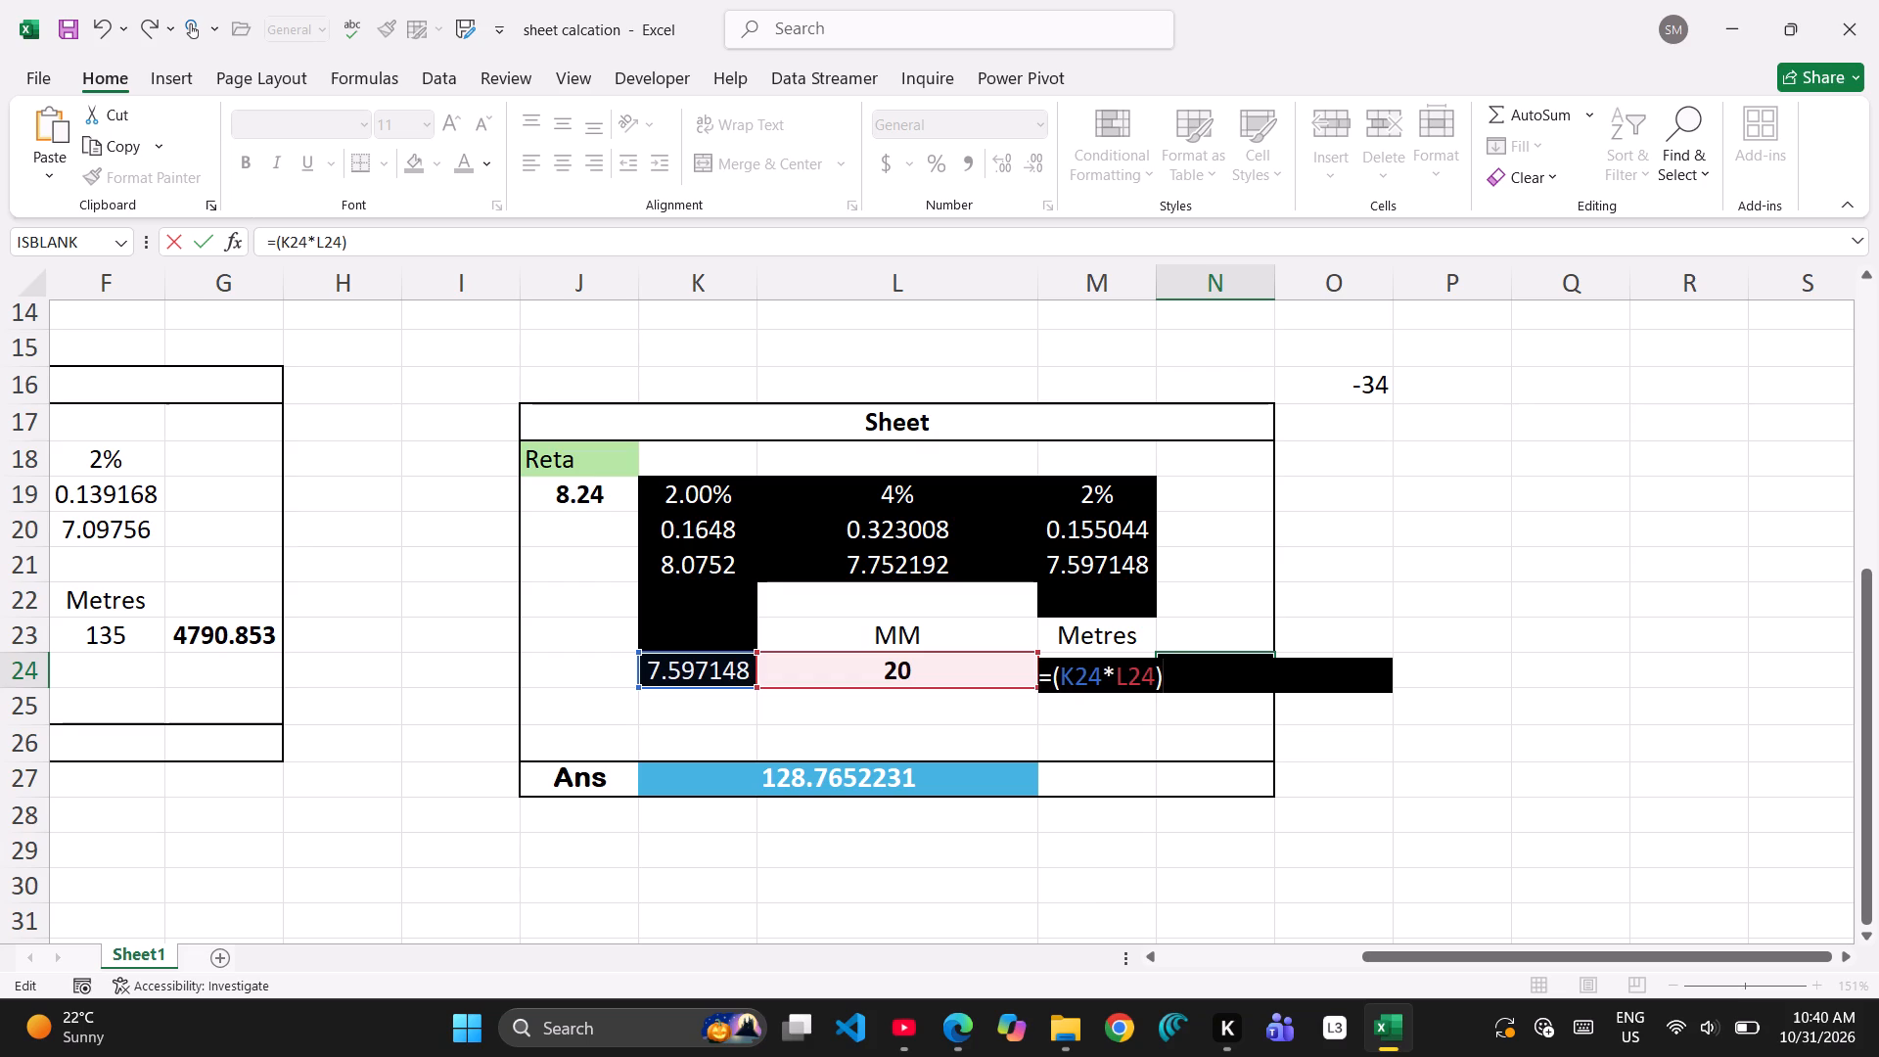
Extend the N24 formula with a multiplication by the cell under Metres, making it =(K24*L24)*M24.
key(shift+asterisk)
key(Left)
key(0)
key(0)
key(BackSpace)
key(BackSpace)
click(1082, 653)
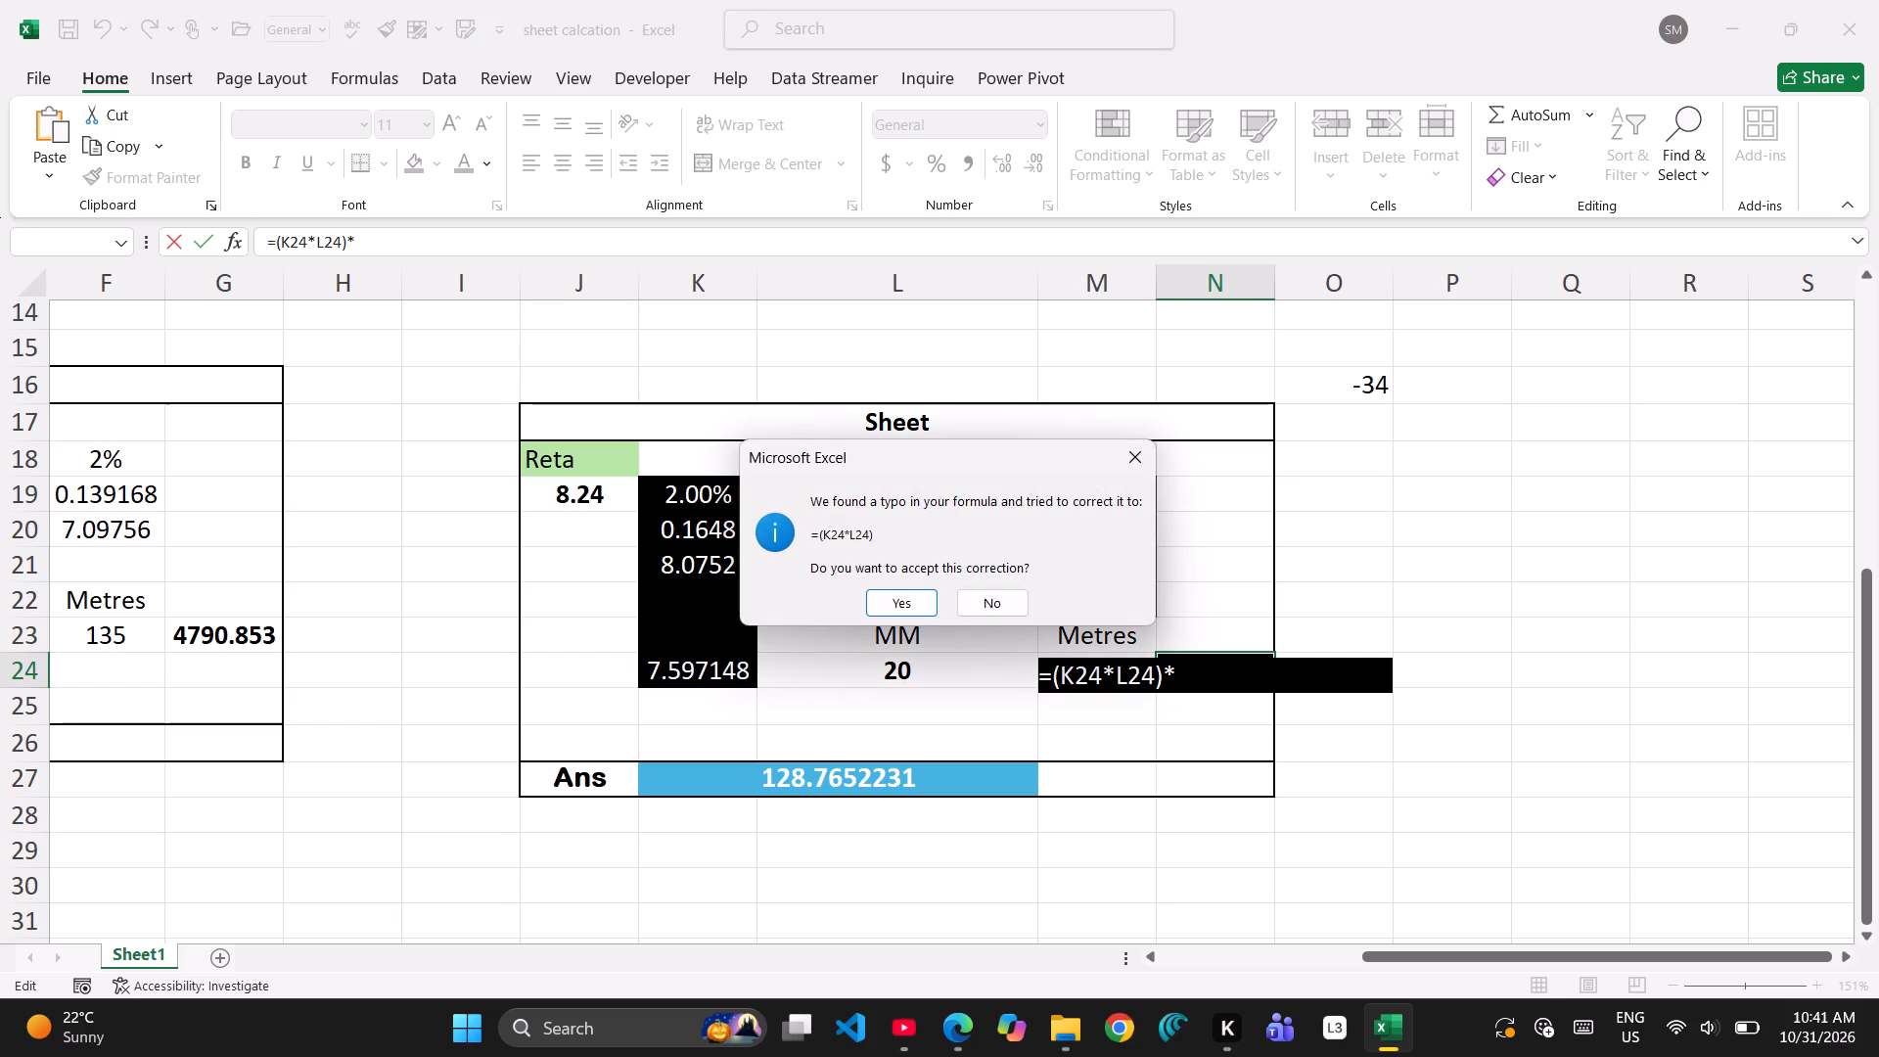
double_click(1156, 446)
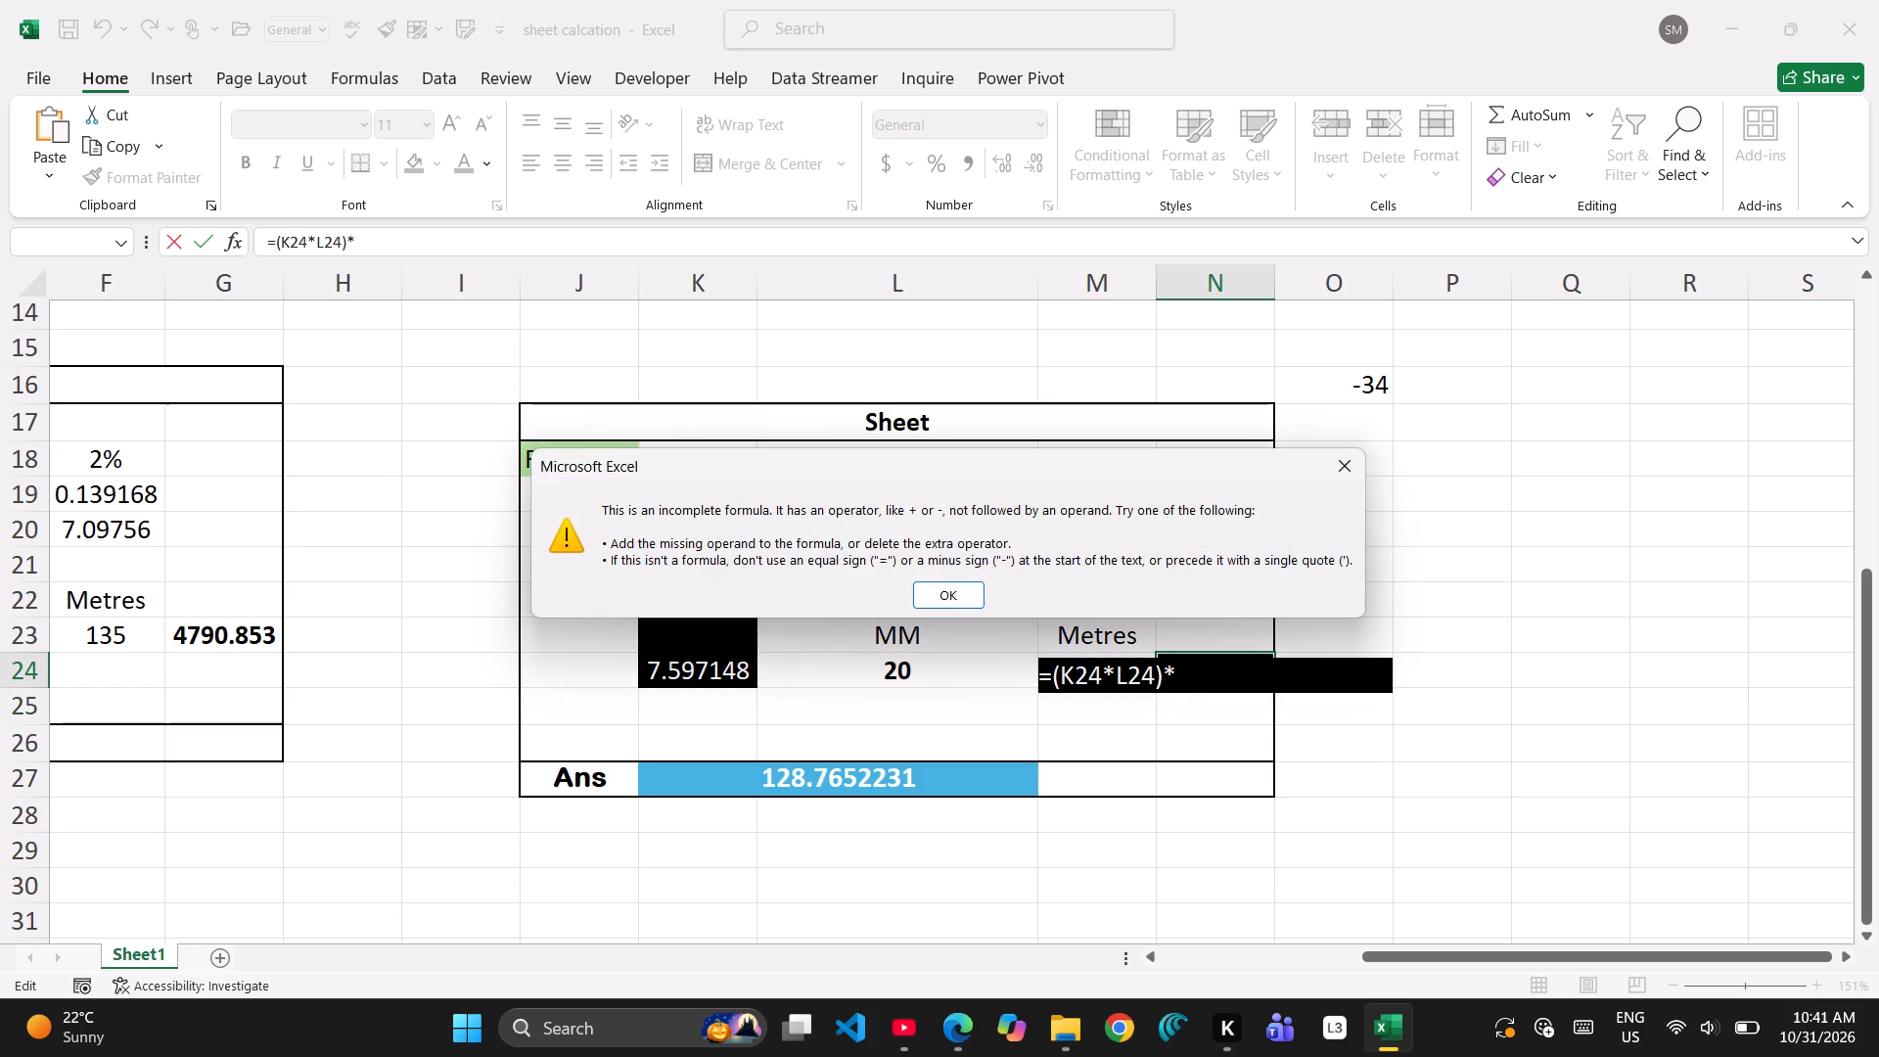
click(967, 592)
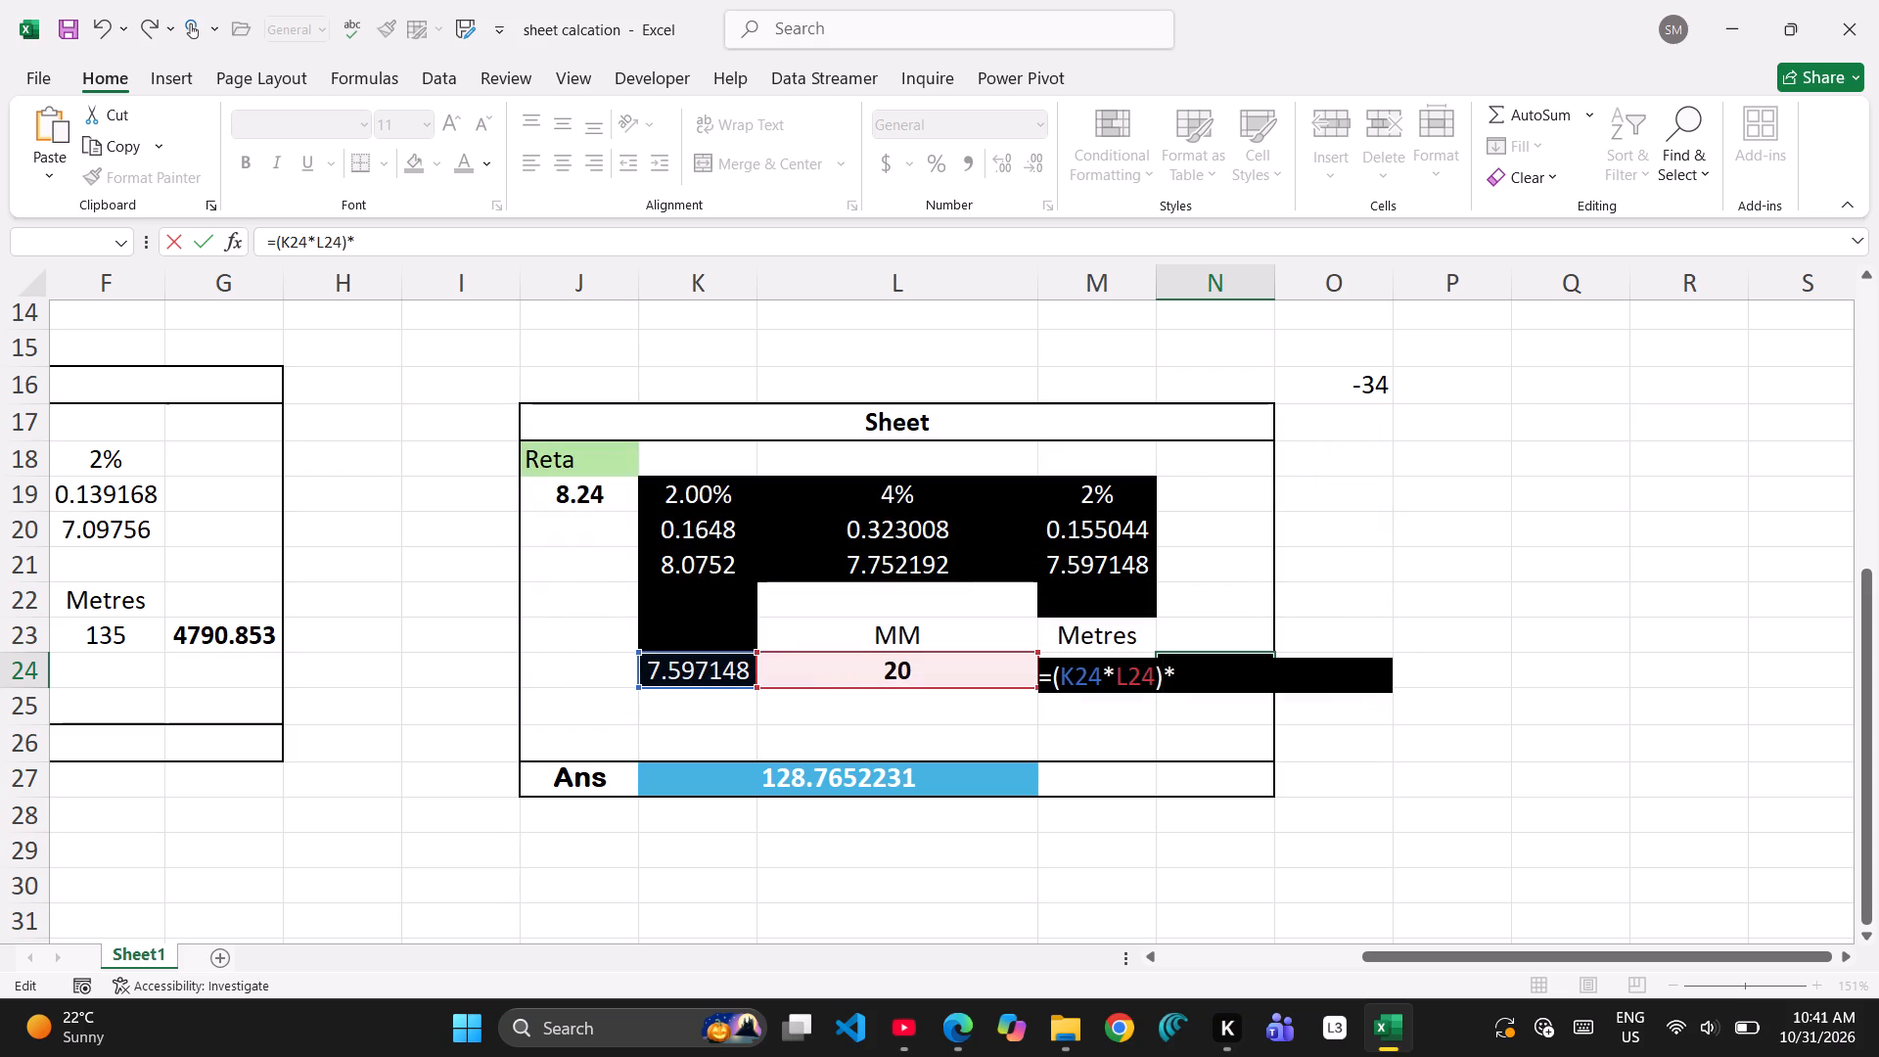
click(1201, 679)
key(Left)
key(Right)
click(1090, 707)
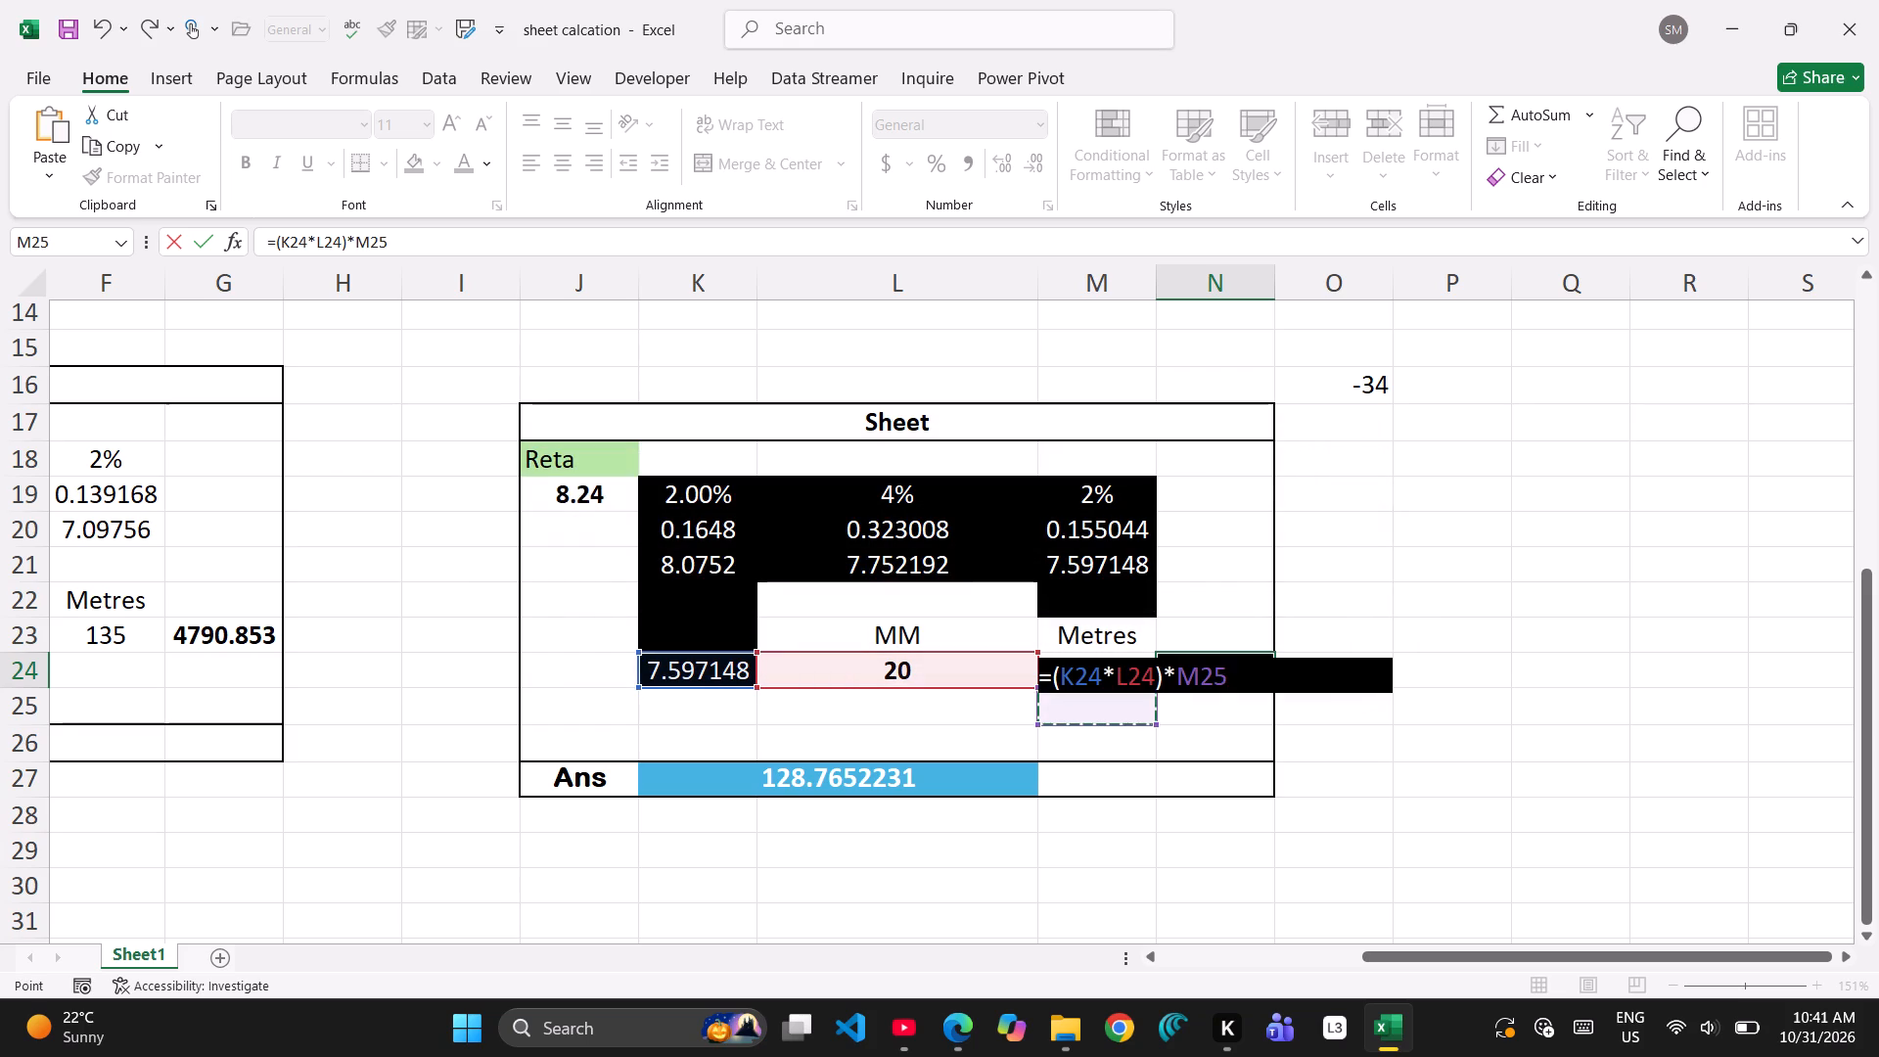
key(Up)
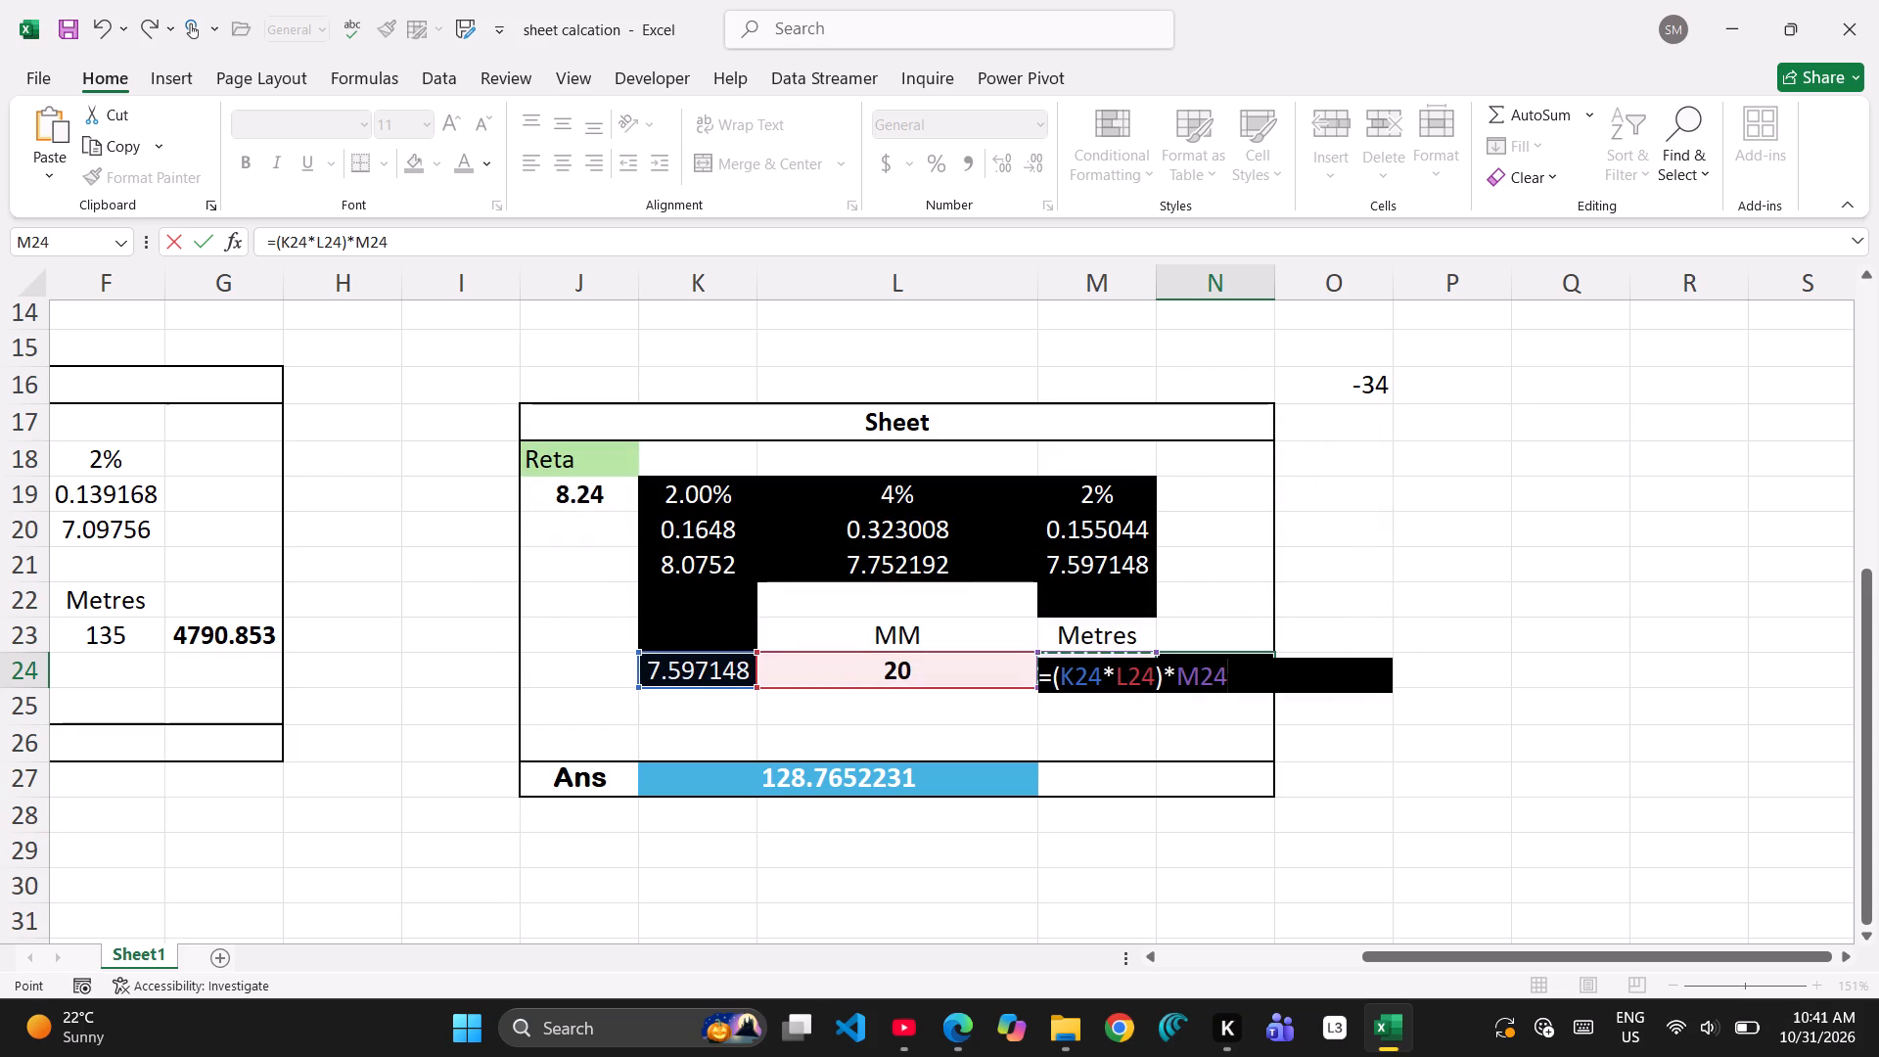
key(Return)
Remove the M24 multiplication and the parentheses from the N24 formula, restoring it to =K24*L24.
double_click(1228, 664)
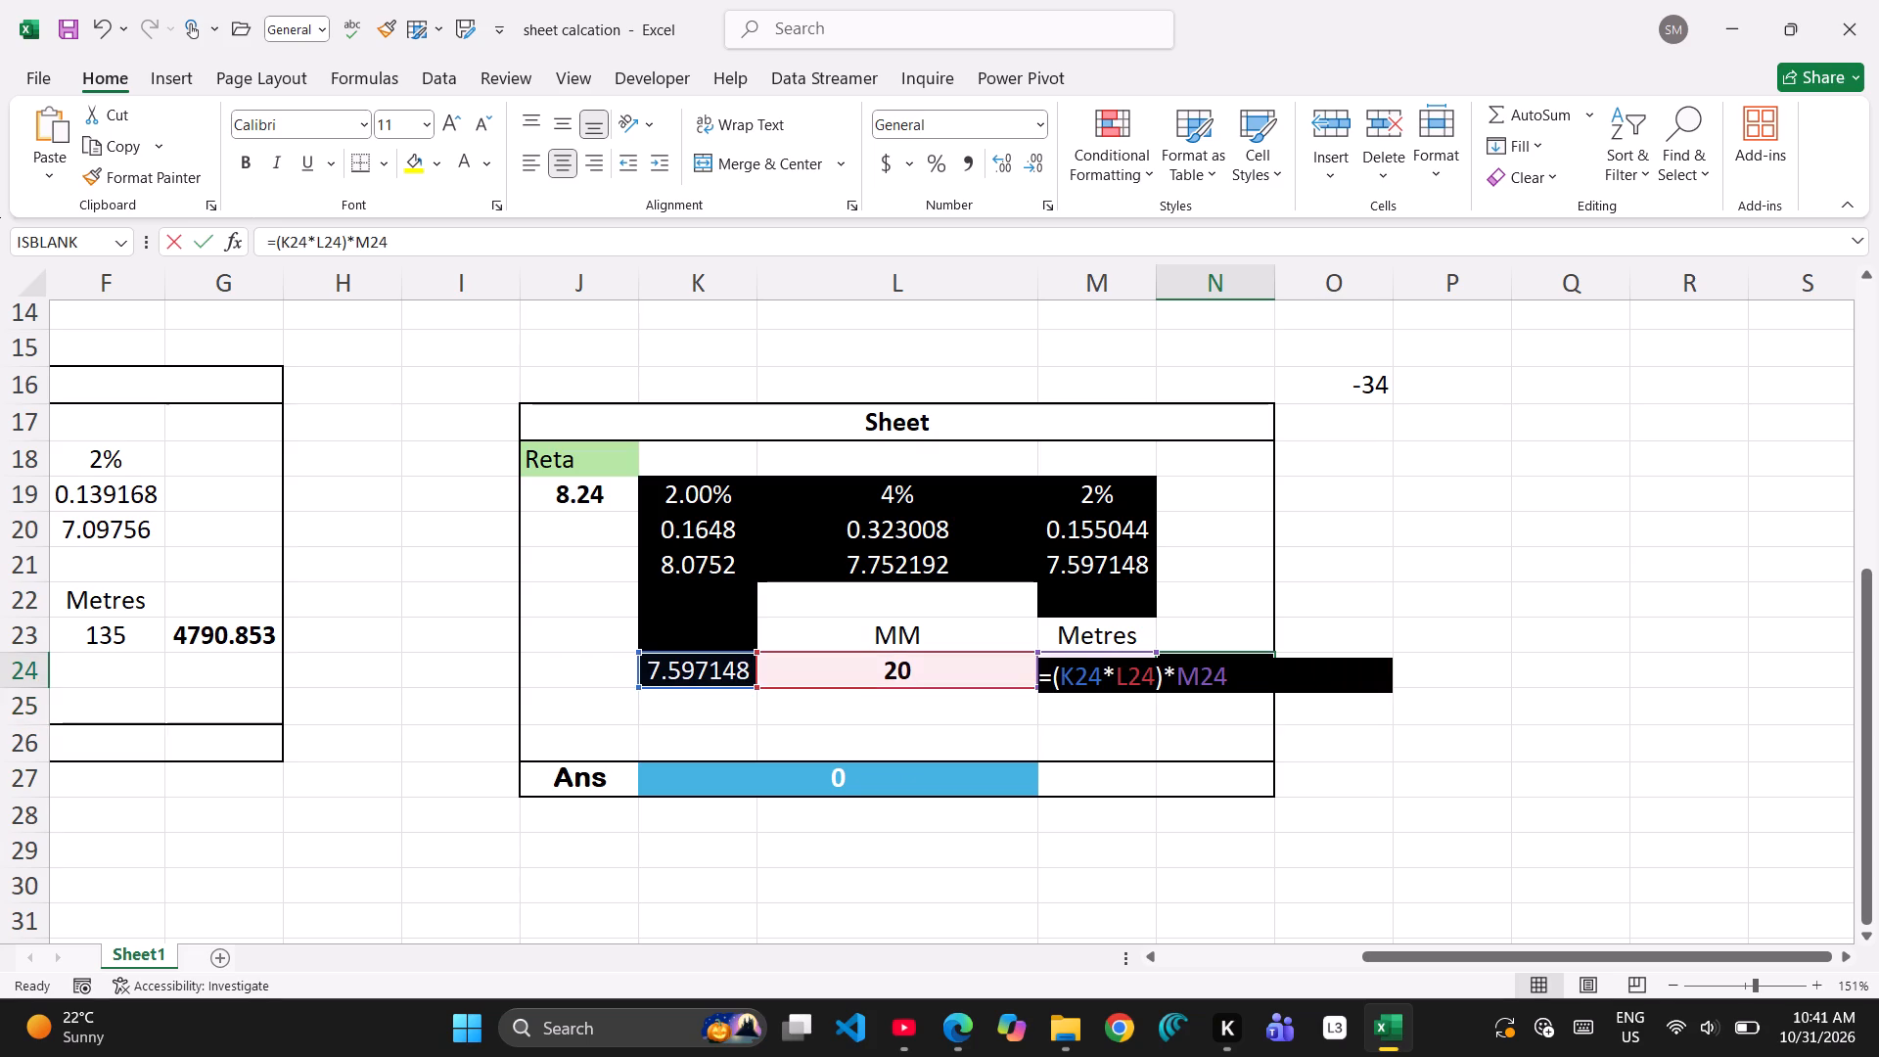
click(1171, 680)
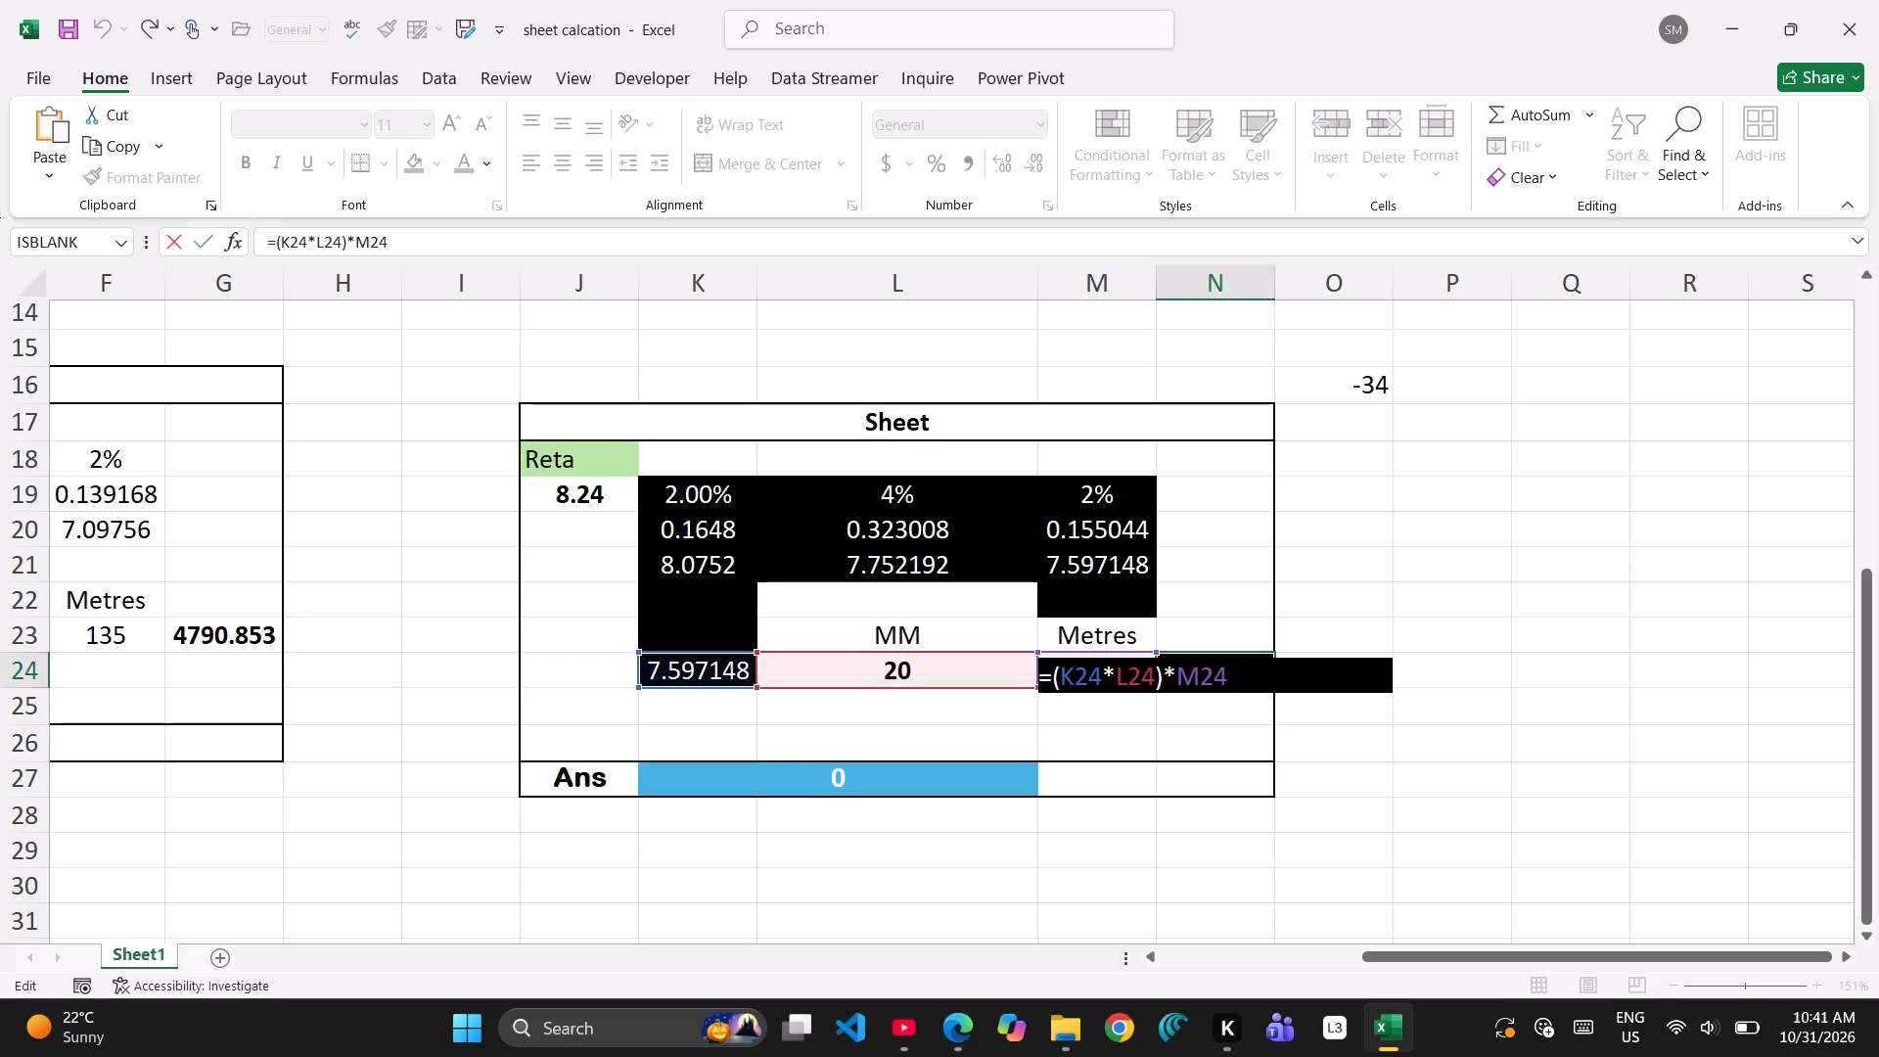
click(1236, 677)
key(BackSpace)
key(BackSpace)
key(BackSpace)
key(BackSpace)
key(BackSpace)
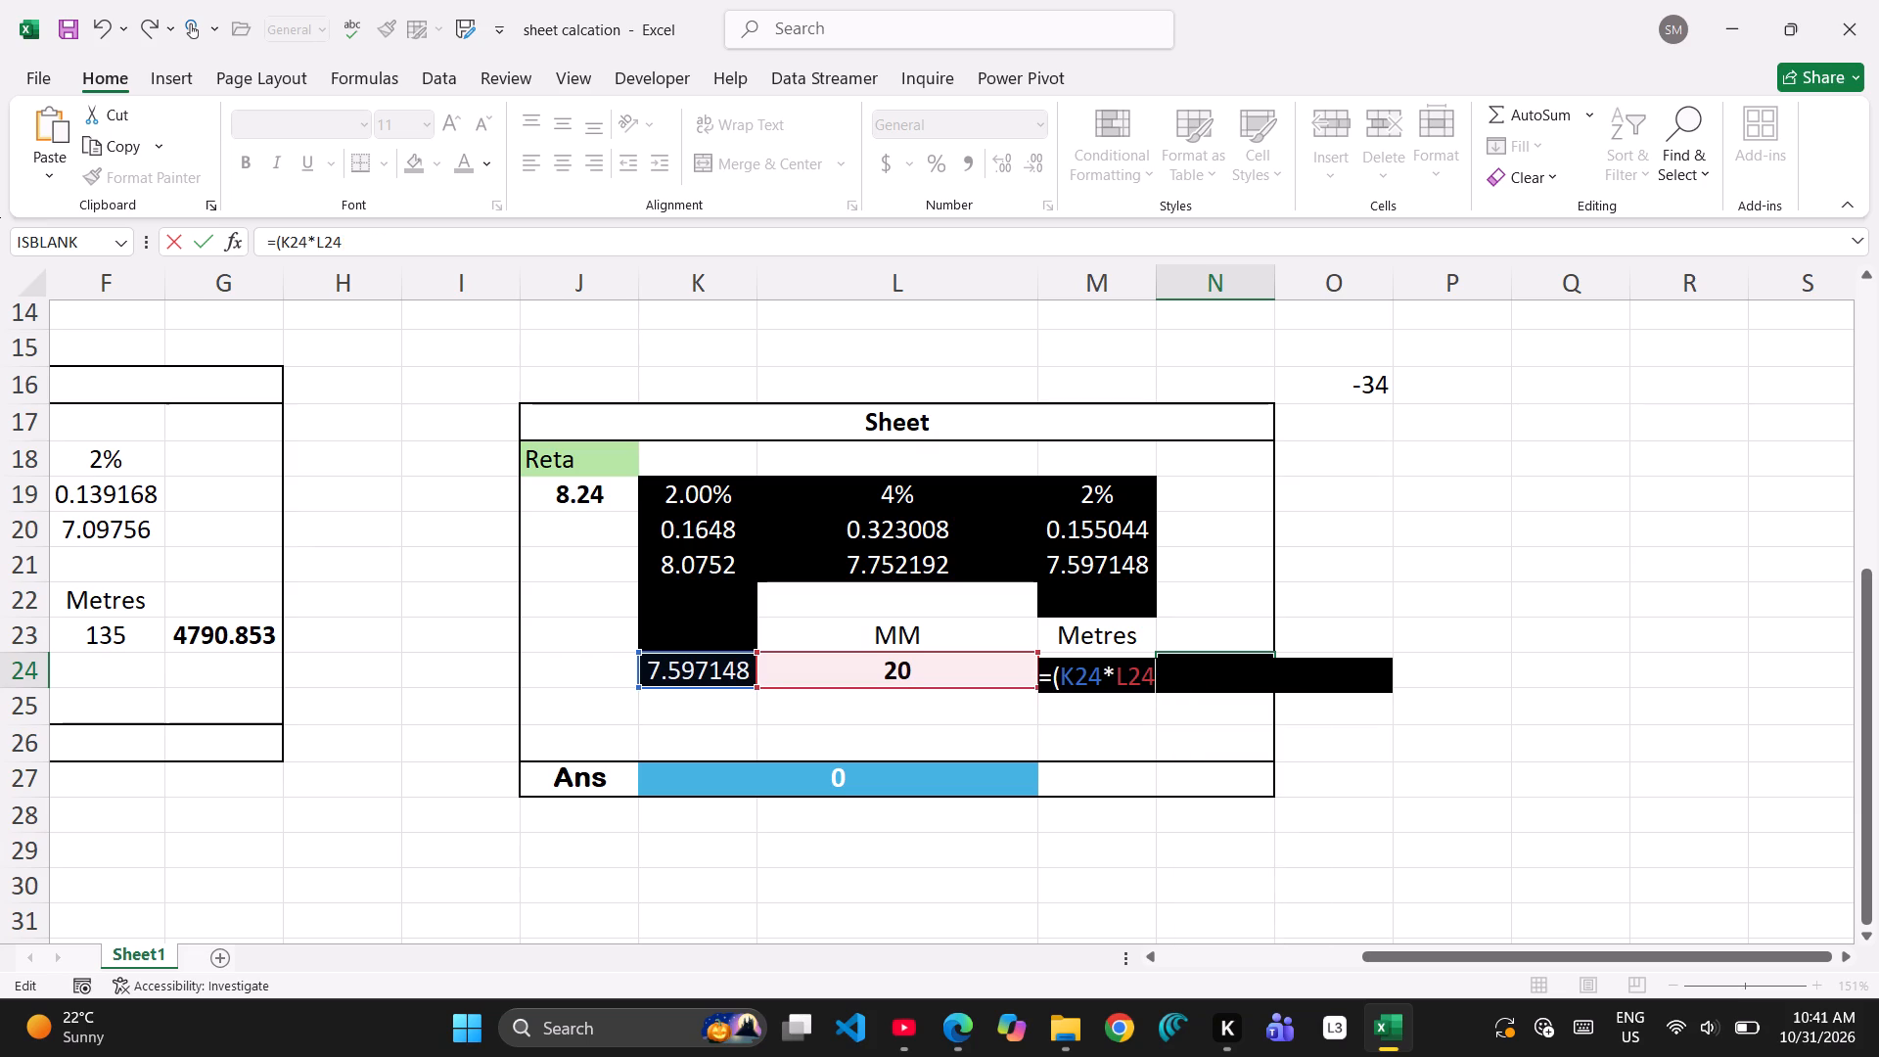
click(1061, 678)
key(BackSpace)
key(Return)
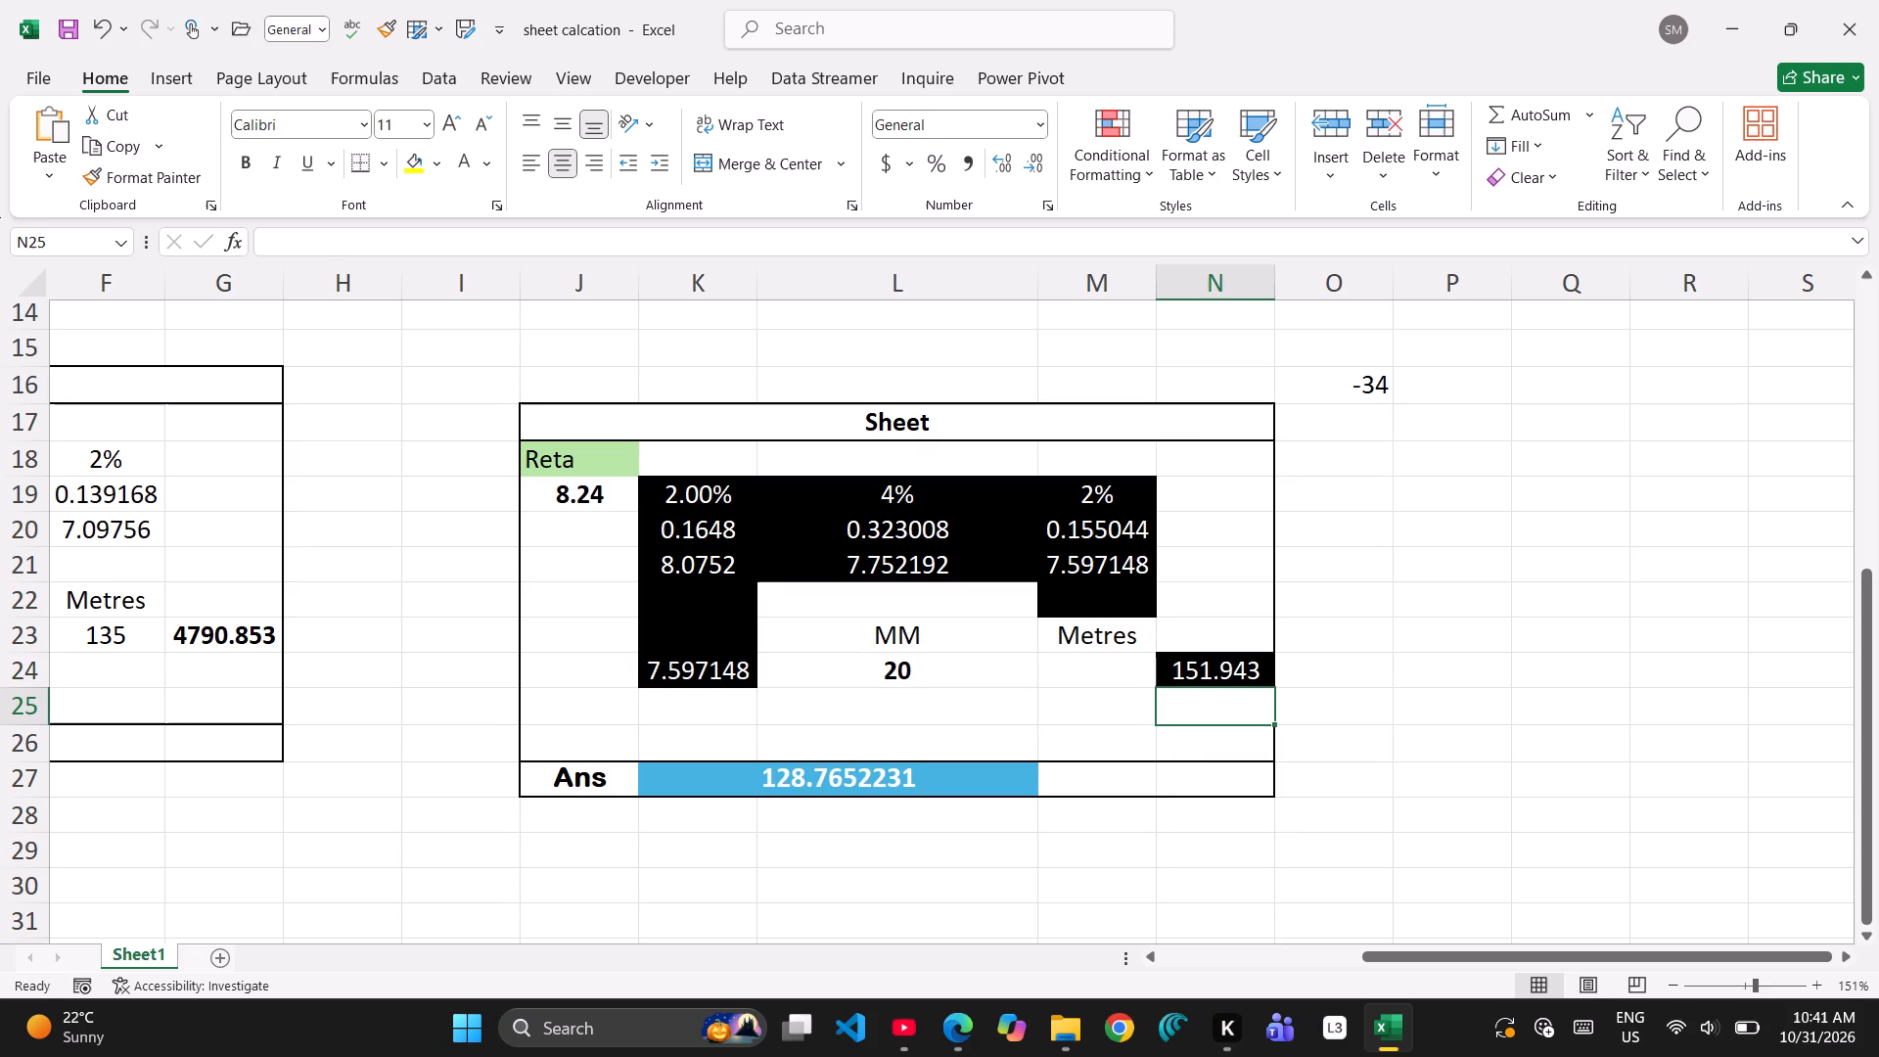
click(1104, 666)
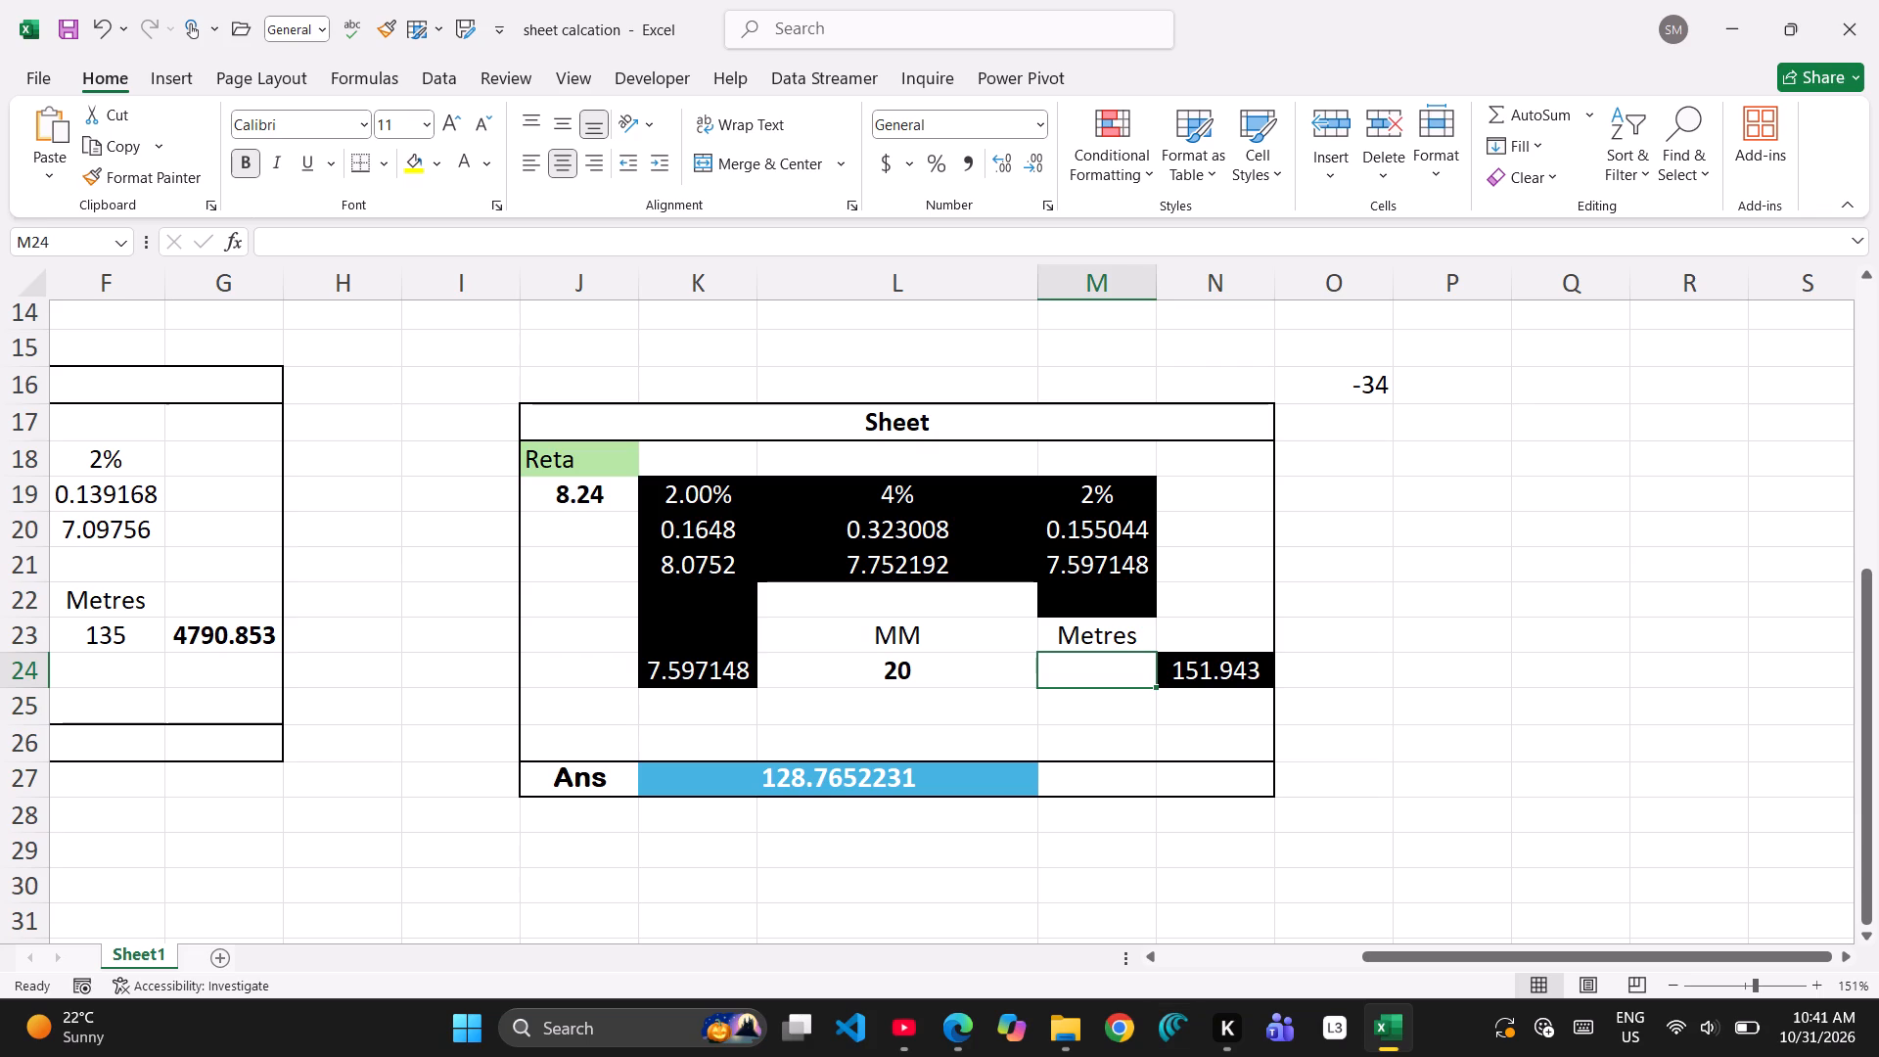
Switch to Microsoft Edge and search the web for WhatsApp in a new tab.
click(944, 1010)
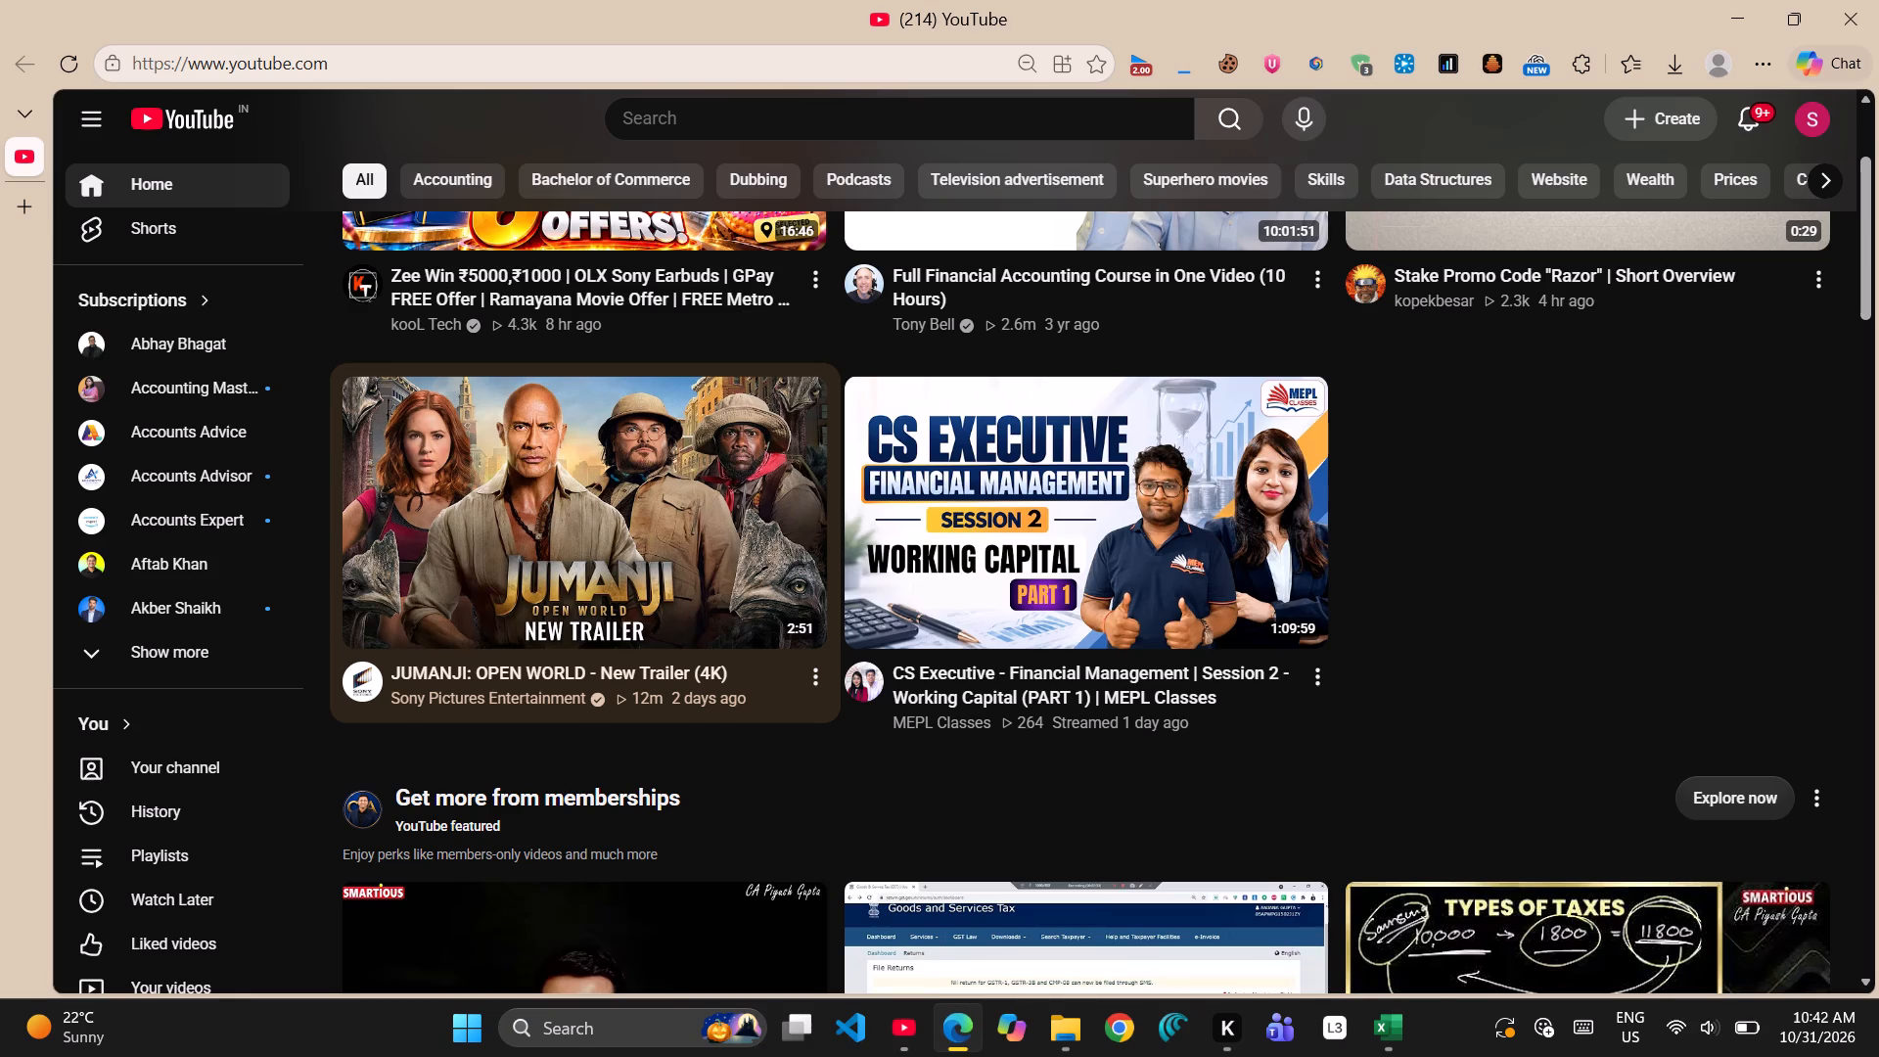
drag(0, 223, 17, 203)
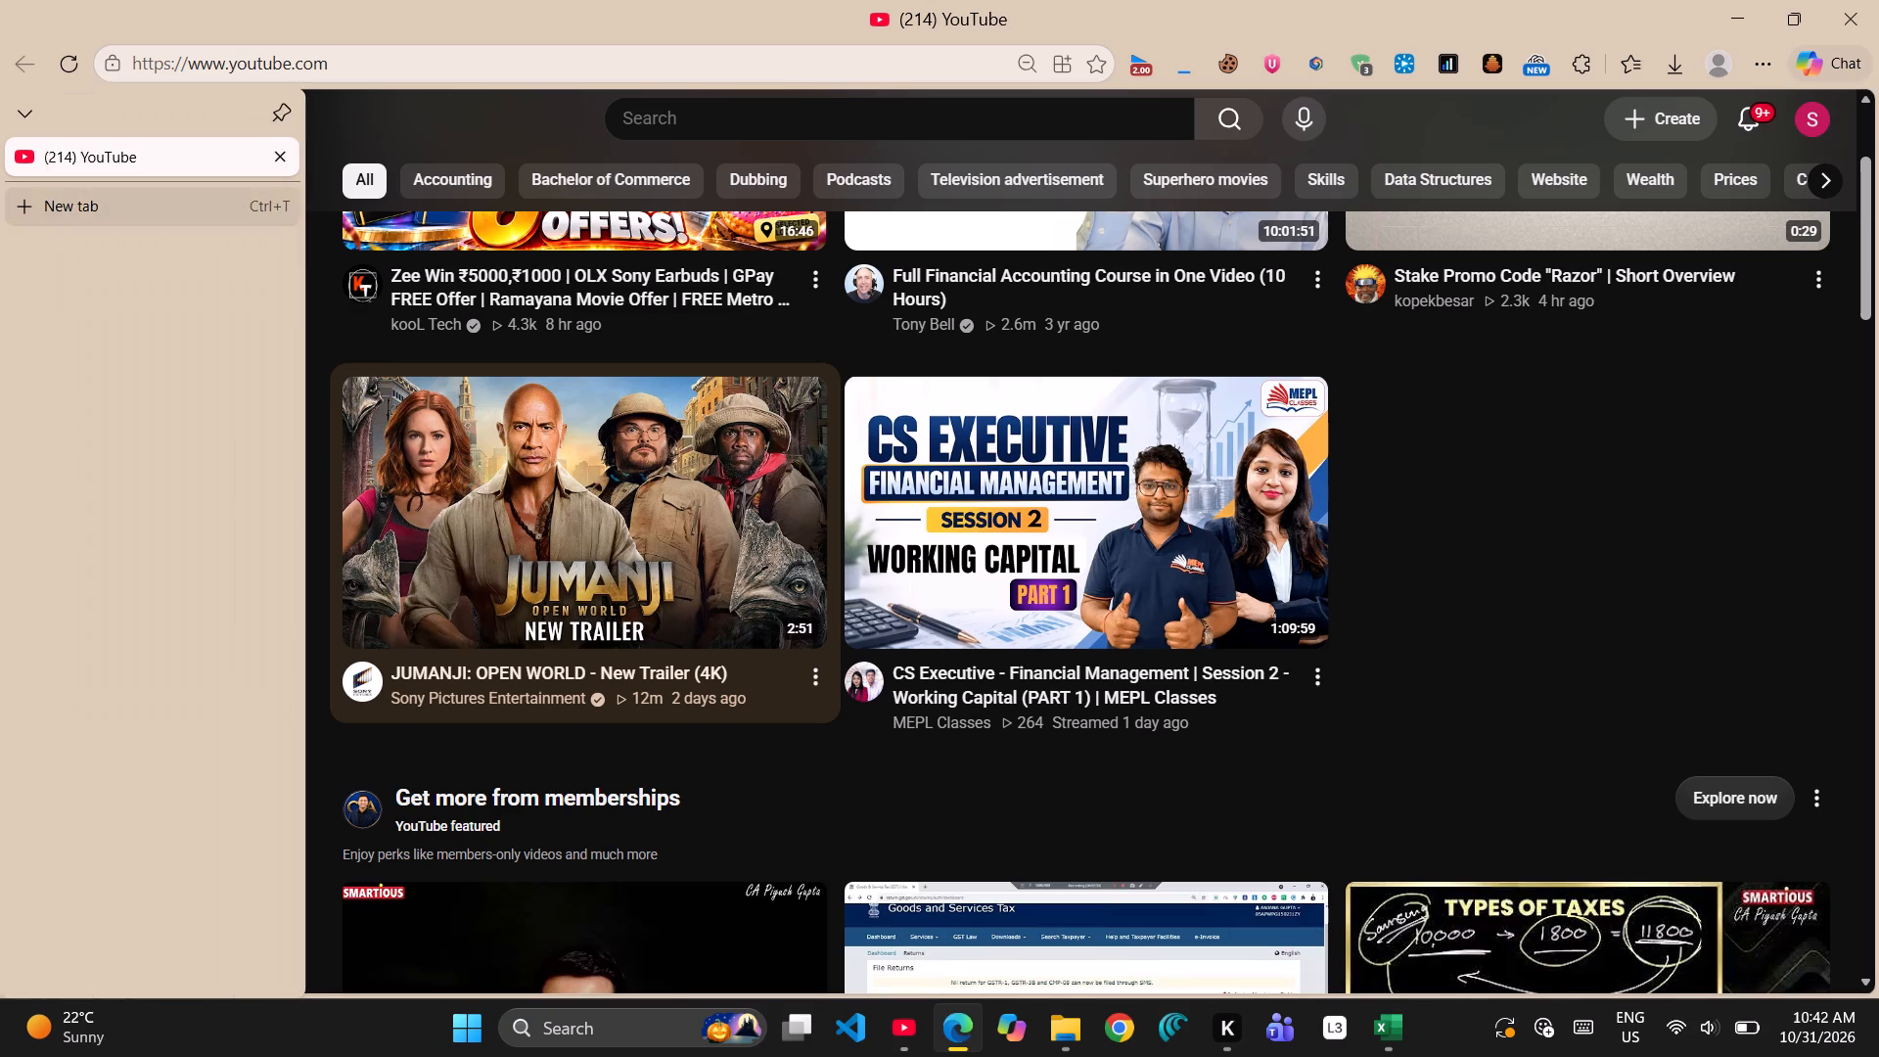
click(17, 203)
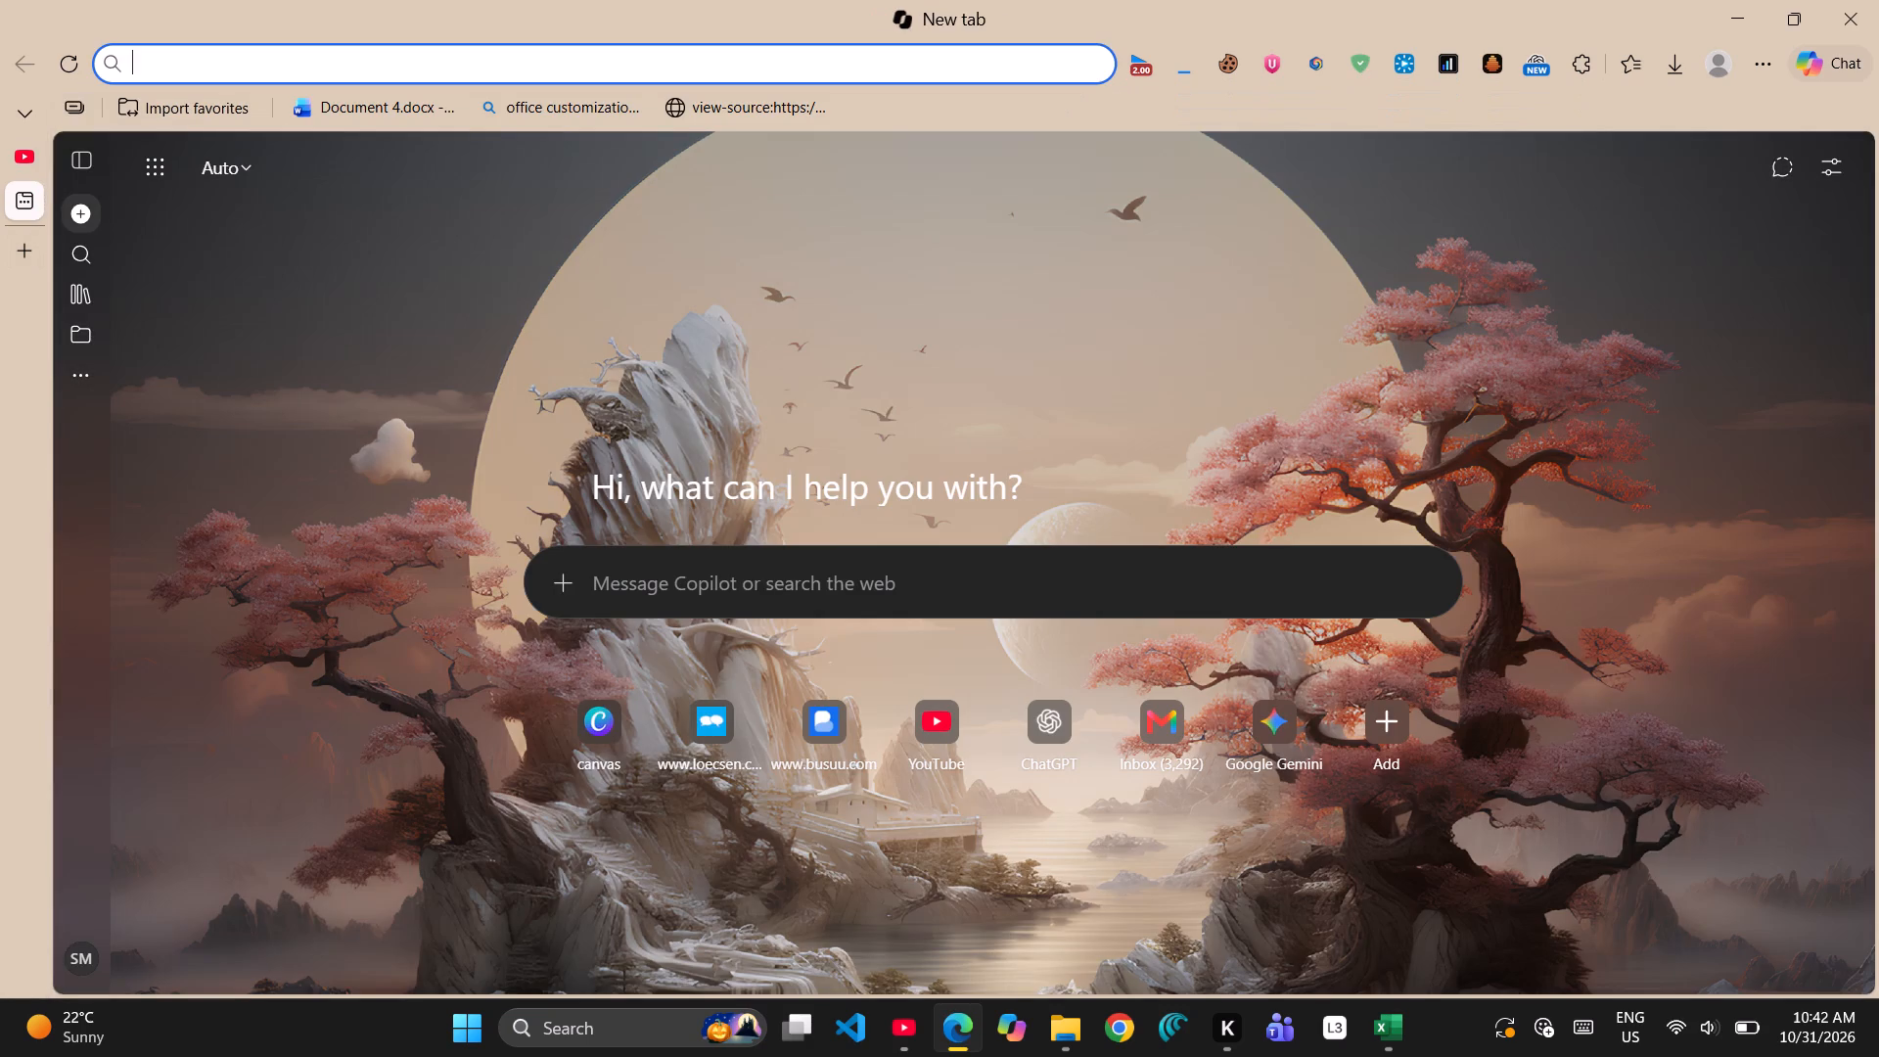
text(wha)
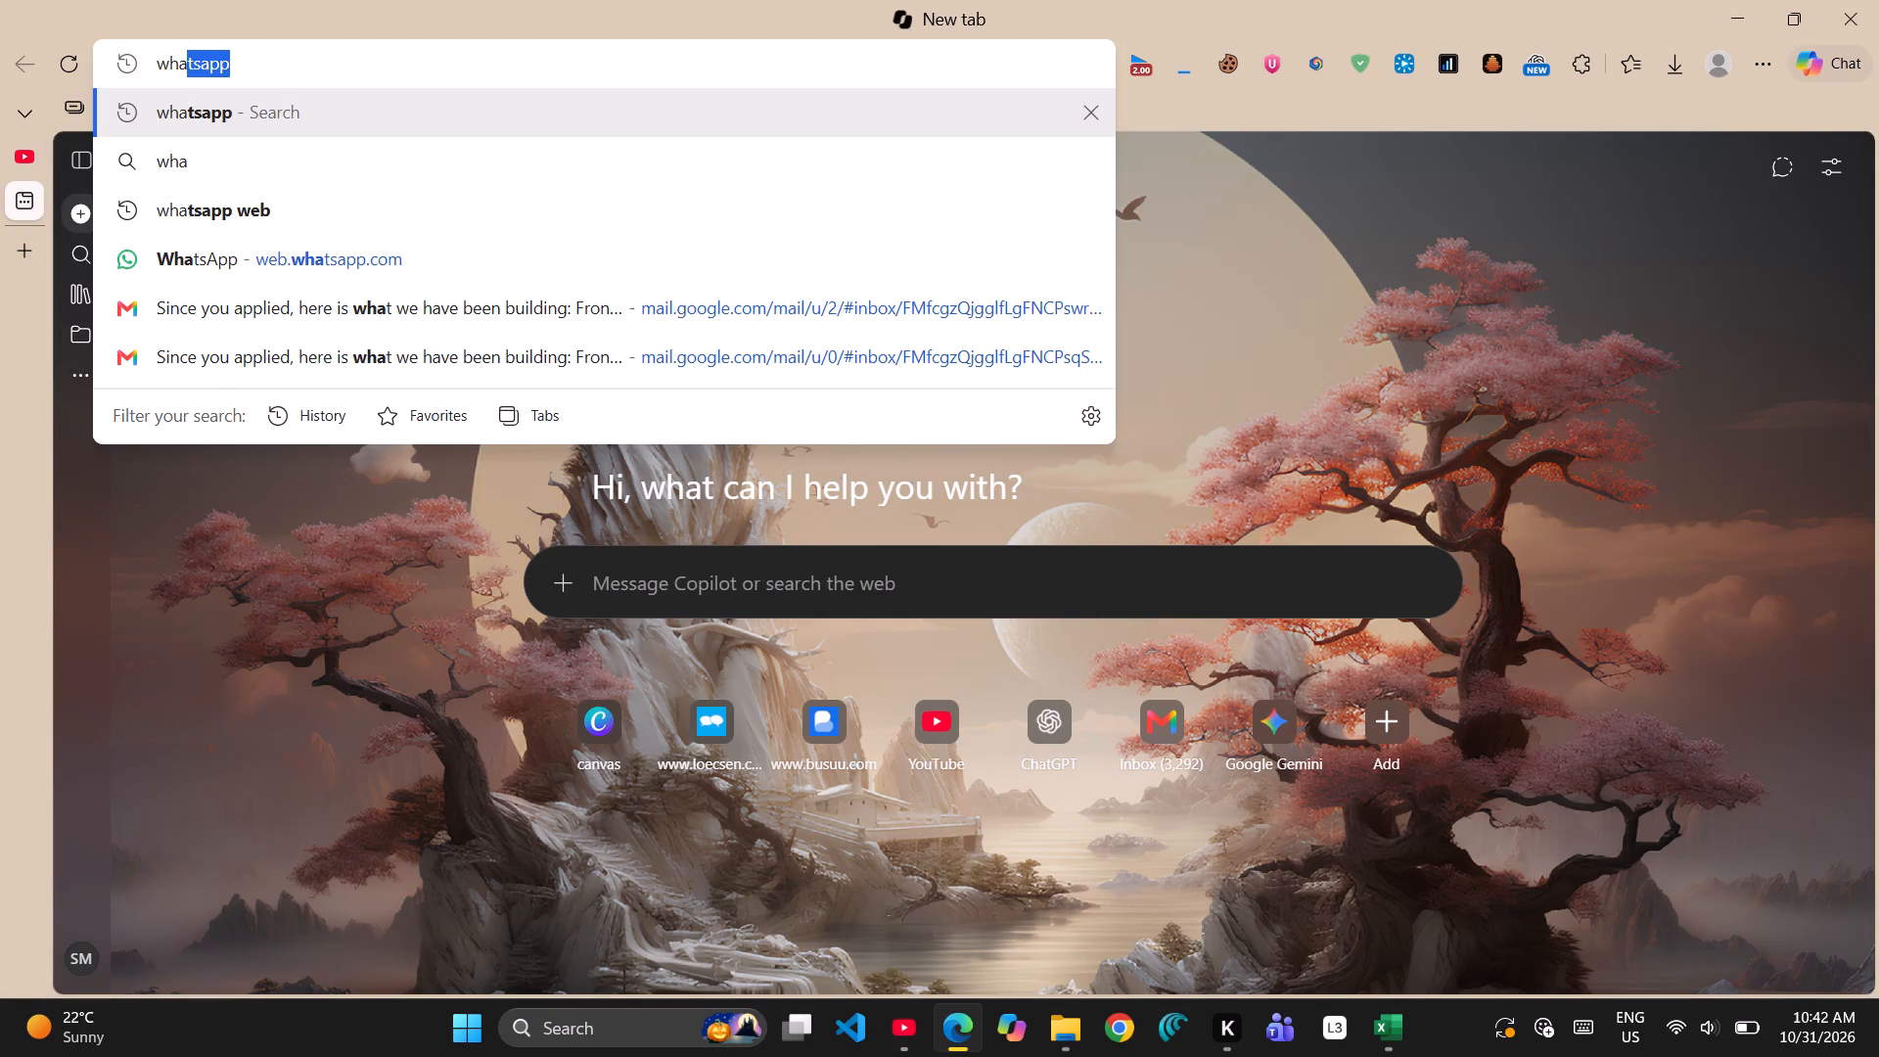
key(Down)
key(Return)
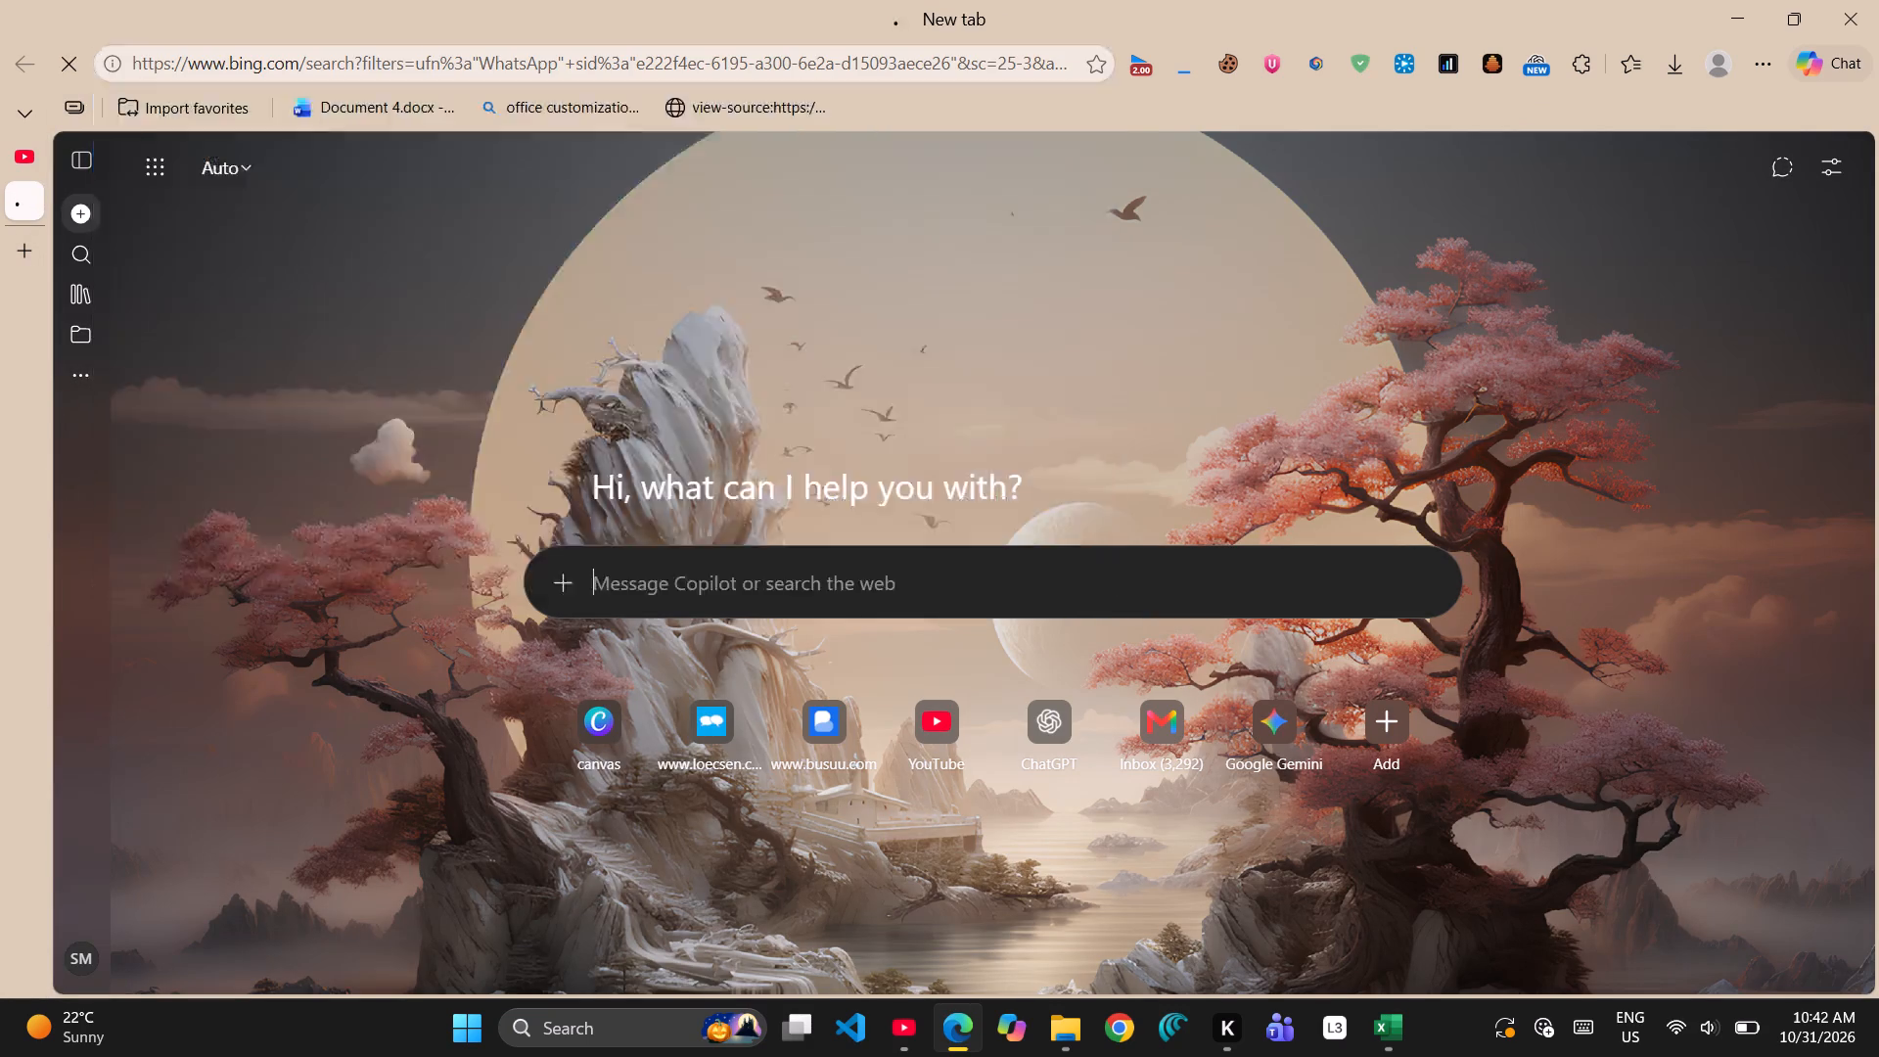